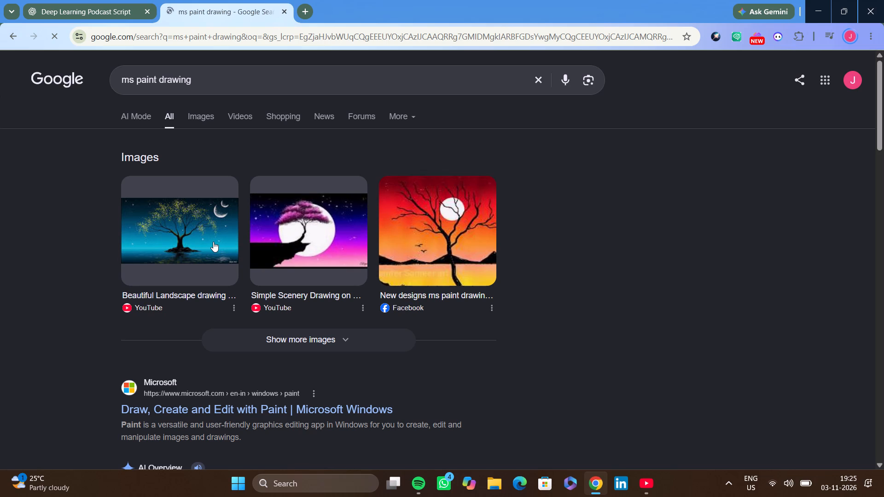
{"action": "left_click", "coordinate": [213, 242]}
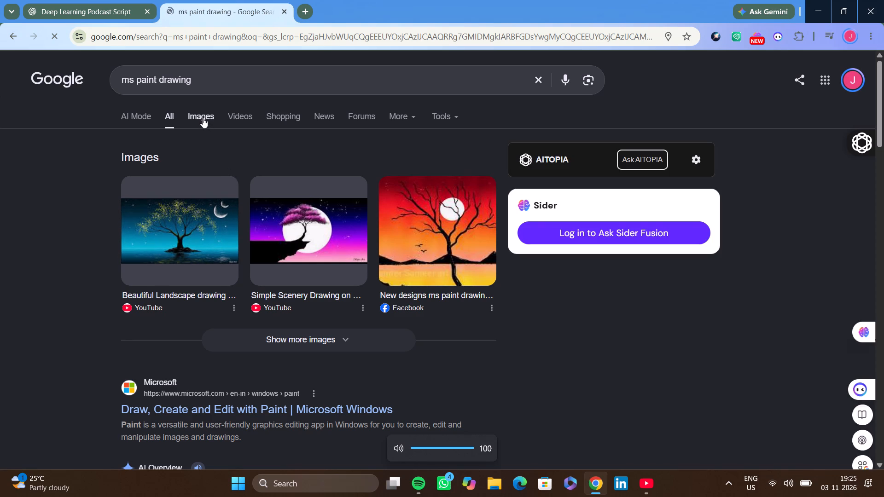
{"action": "left_click", "coordinate": [203, 119]}
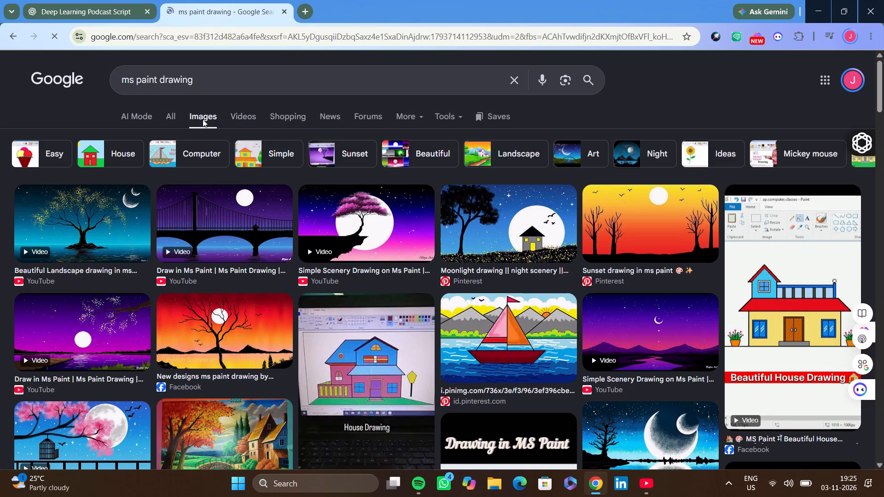
Browse the image results for a reference and open the Dailymotion drawing of palm trees in a purple-pink circle.
{"action": "scroll", "coordinate": [227, 204], "scroll_direction": "down", "scroll_amount": 2}
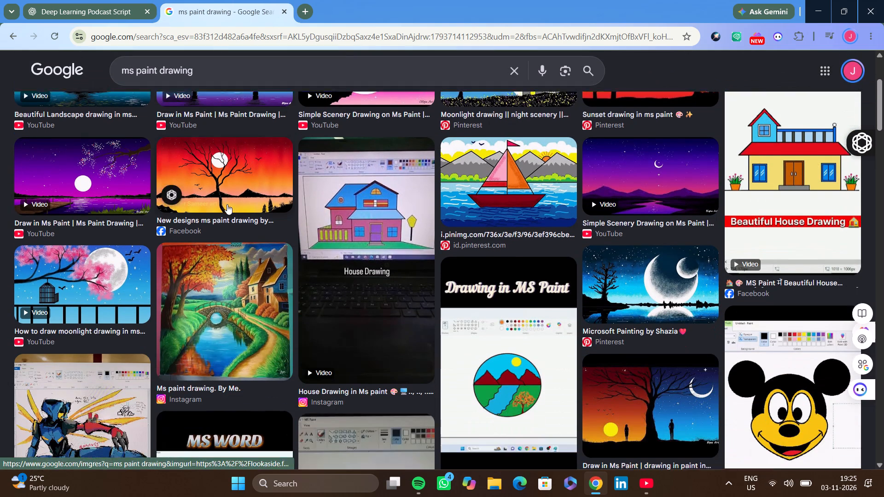
{"action": "scroll", "coordinate": [227, 204], "scroll_direction": "down", "scroll_amount": 1}
{"action": "scroll", "coordinate": [203, 321], "scroll_direction": "down", "scroll_amount": 2}
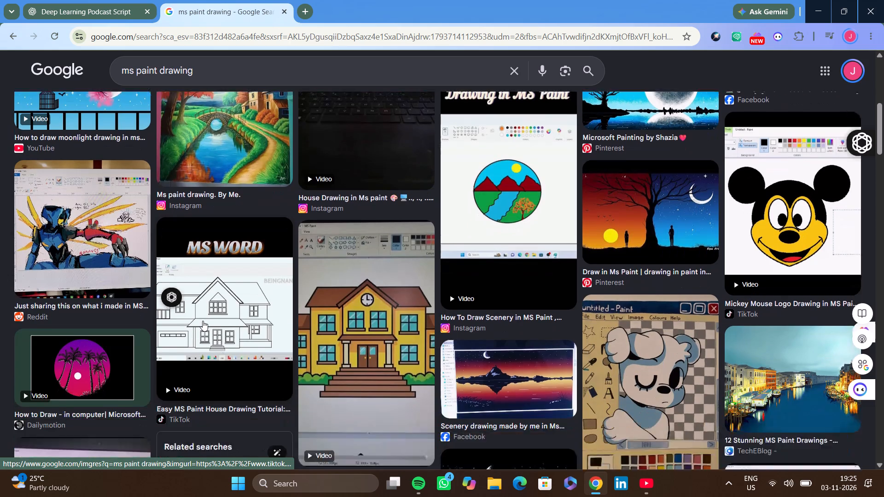
{"action": "scroll", "coordinate": [203, 321], "scroll_direction": "down", "scroll_amount": 2}
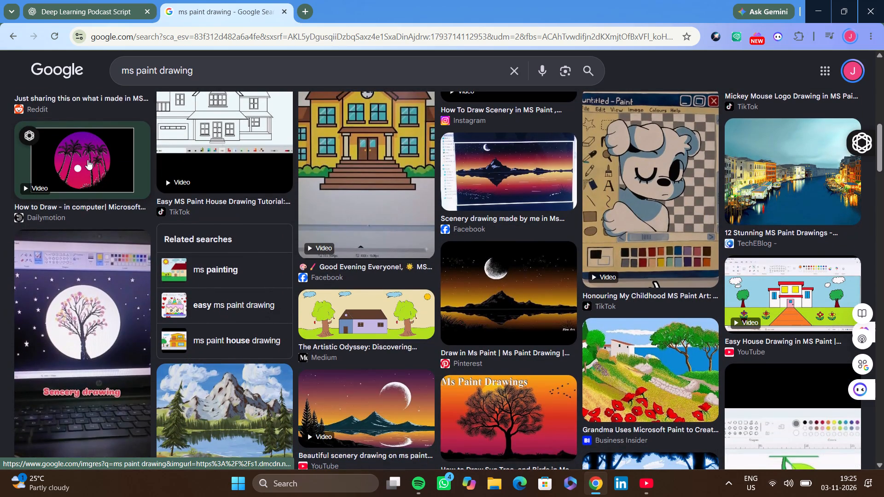
{"action": "left_click", "coordinate": [87, 160]}
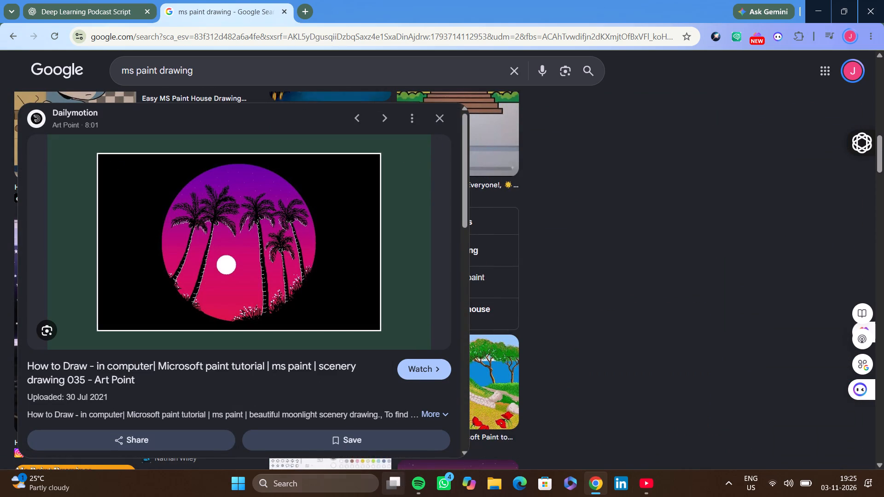
Find "ms paint" with the Windows search and open the Paint app.
{"action": "left_click", "coordinate": [318, 483]}
{"action": "type", "text": "ms paint"}
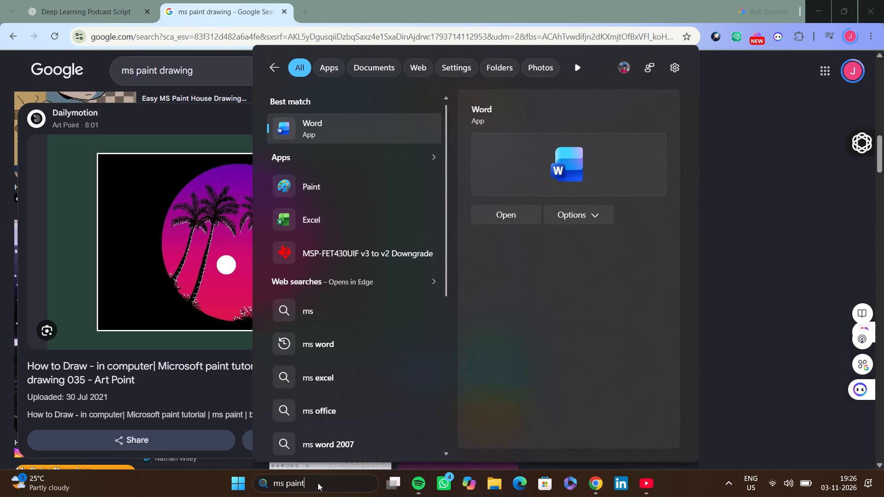
{"action": "key", "text": "s"}
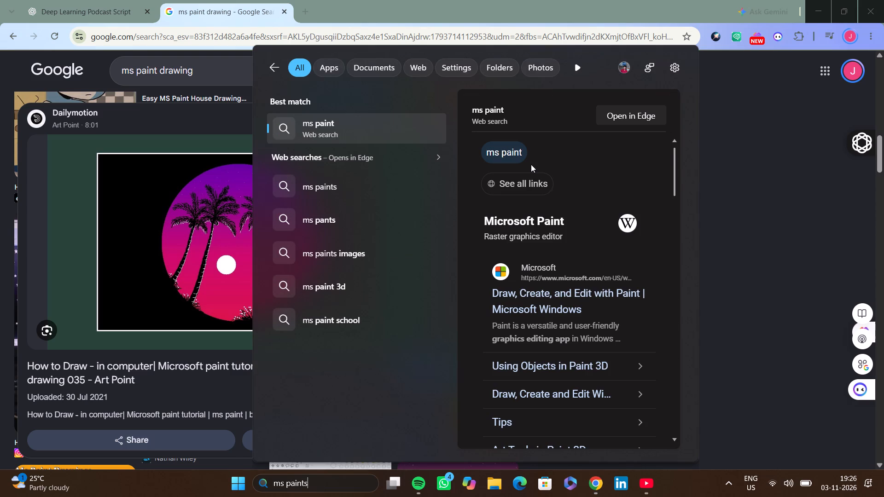
{"action": "key", "text": "BackSpace"}
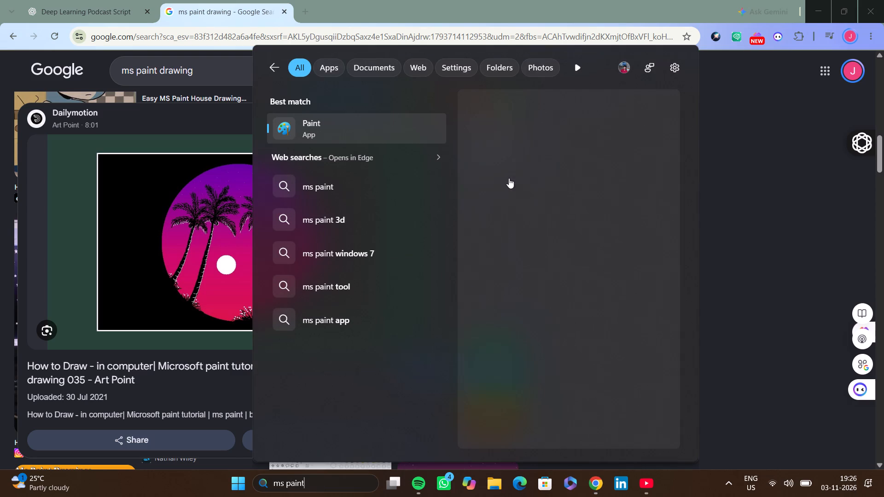
{"action": "left_click", "coordinate": [513, 214]}
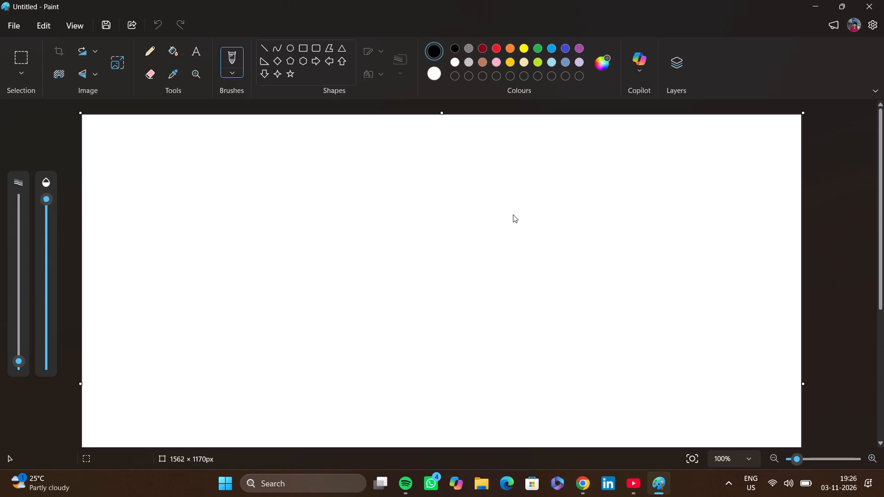
Fill the whole blank canvas with black.
{"action": "scroll", "coordinate": [498, 257], "scroll_direction": "down", "scroll_amount": 4, "text": "ctrl"}
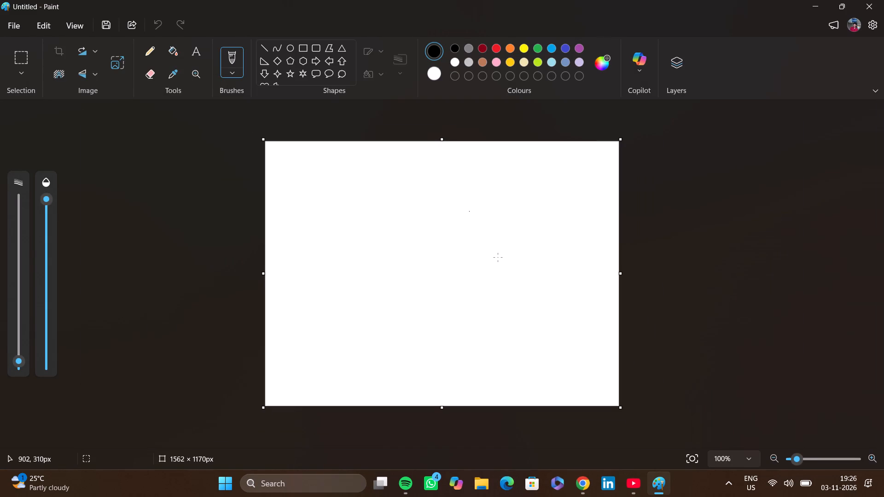
{"action": "right_click", "coordinate": [498, 257]}
{"action": "scroll", "coordinate": [455, 275], "scroll_direction": "down", "scroll_amount": 1}
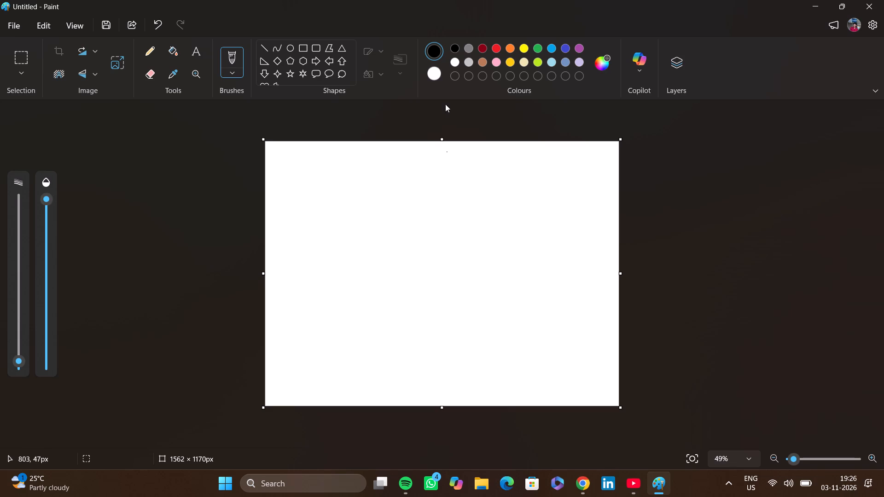
{"action": "left_click", "coordinate": [432, 75]}
{"action": "left_click", "coordinate": [431, 54]}
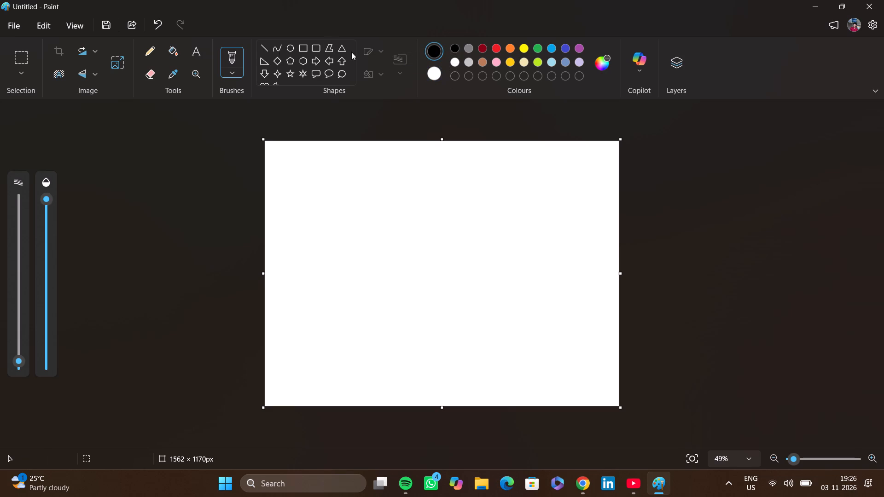
{"action": "left_click", "coordinate": [171, 48]}
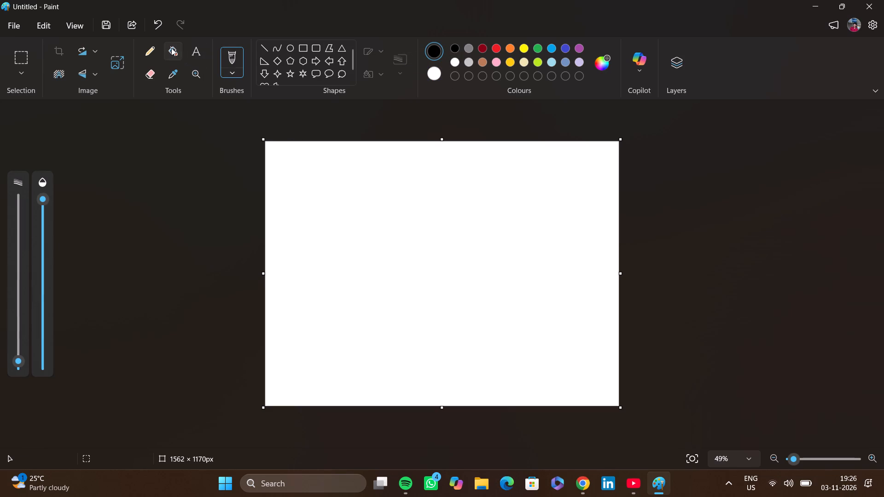
{"action": "left_click", "coordinate": [321, 211]}
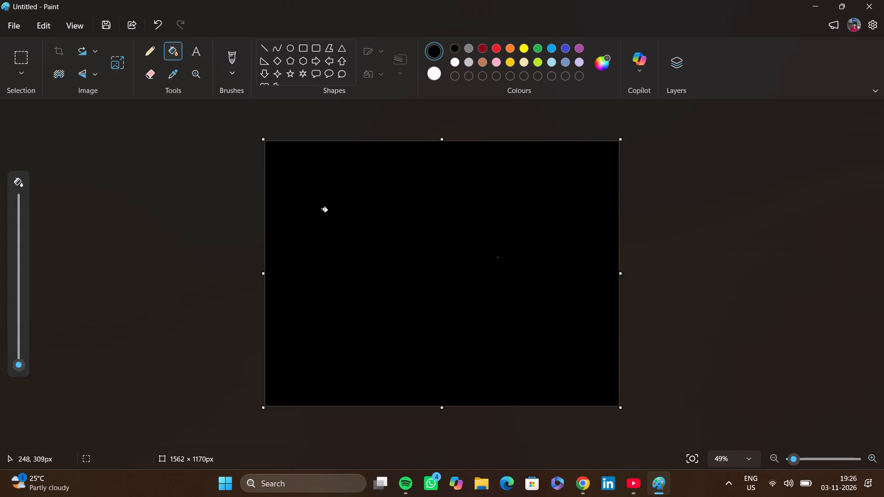
Make the white secondary colour active and choose the Oval shape.
{"action": "left_click", "coordinate": [433, 73]}
{"action": "left_click", "coordinate": [293, 47]}
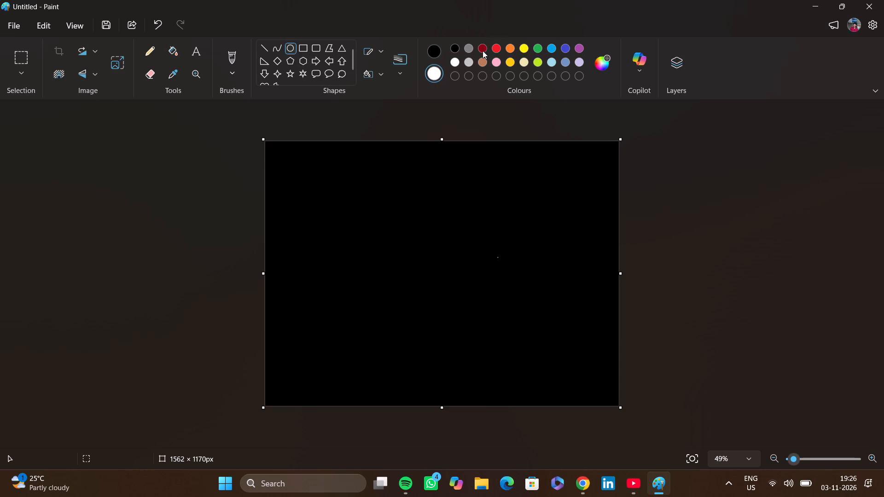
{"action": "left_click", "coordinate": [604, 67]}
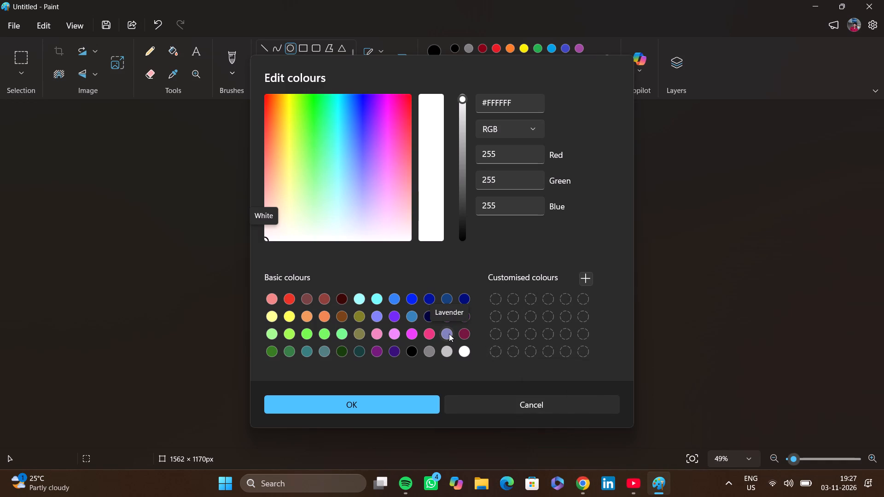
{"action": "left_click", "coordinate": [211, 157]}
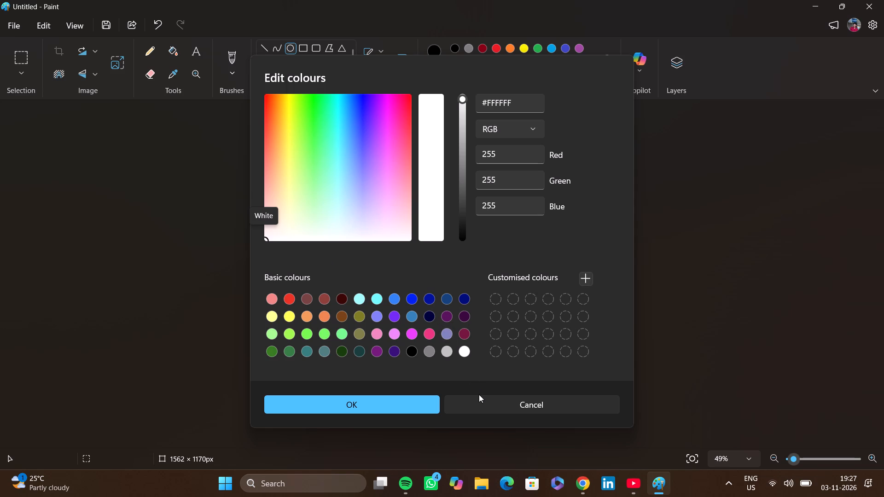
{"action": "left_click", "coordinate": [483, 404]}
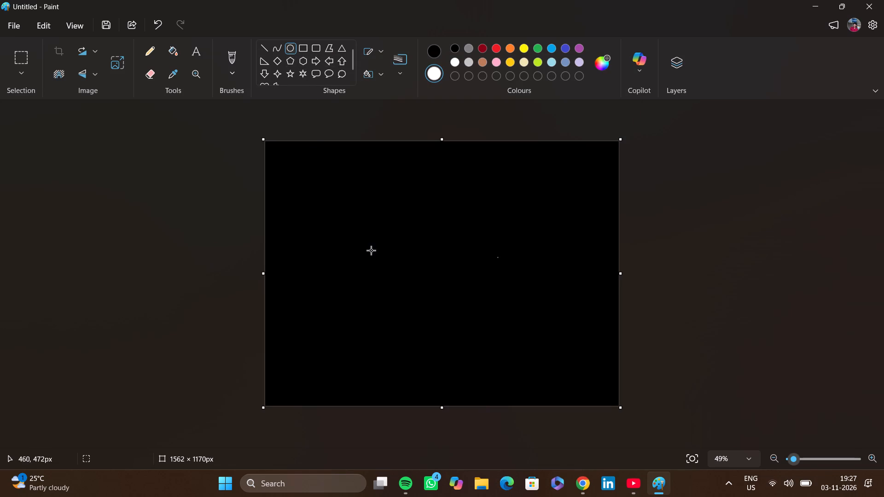
Draw a white circle outline about 654 × 677 px around the middle of the black canvas.
{"action": "left_click_drag", "start_coordinate": [367, 206], "coordinate": [483, 311]}
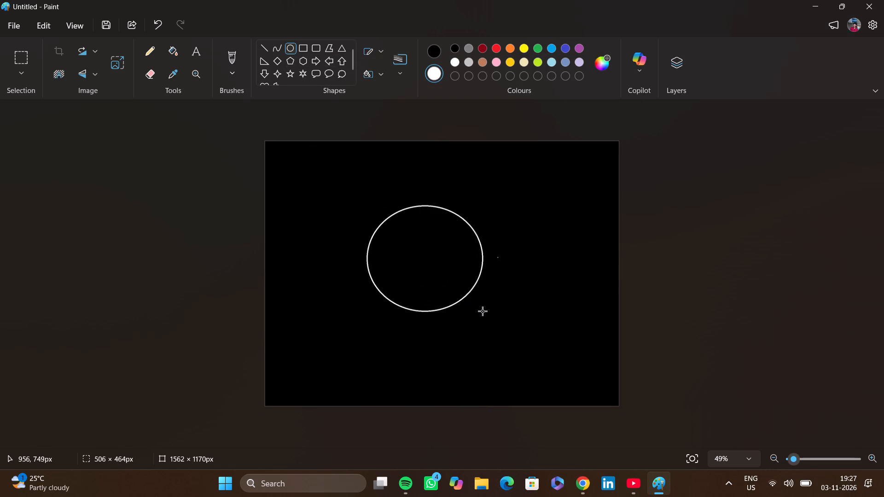
{"action": "left_click_drag", "start_coordinate": [483, 311], "coordinate": [516, 359]}
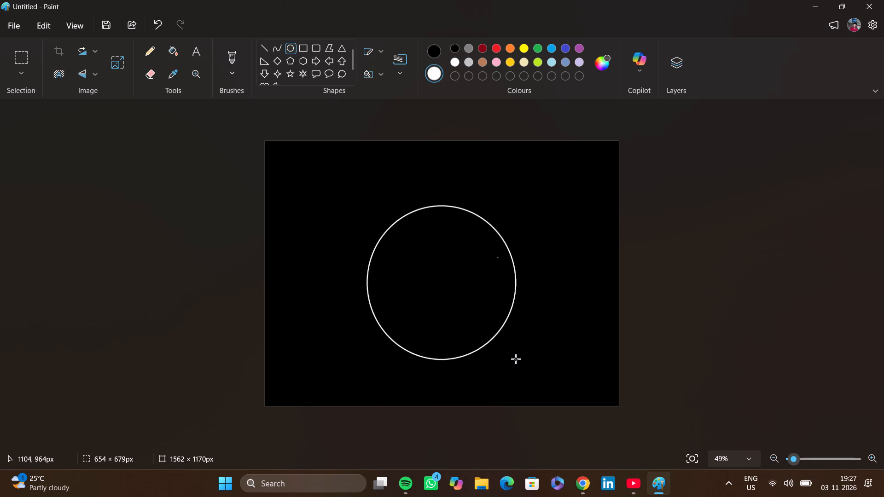
{"action": "left_click_drag", "start_coordinate": [516, 359], "coordinate": [515, 359]}
{"action": "left_click_drag", "start_coordinate": [451, 283], "coordinate": [445, 264]}
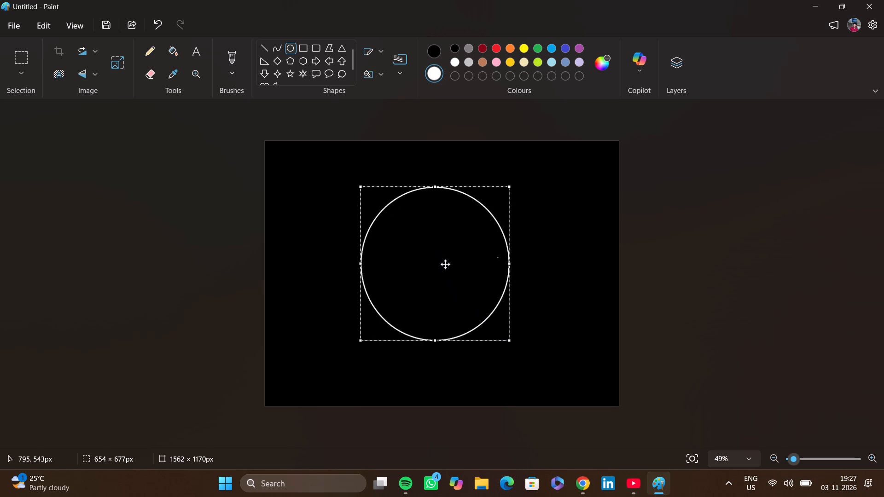
{"action": "left_click_drag", "start_coordinate": [445, 264], "coordinate": [446, 265]}
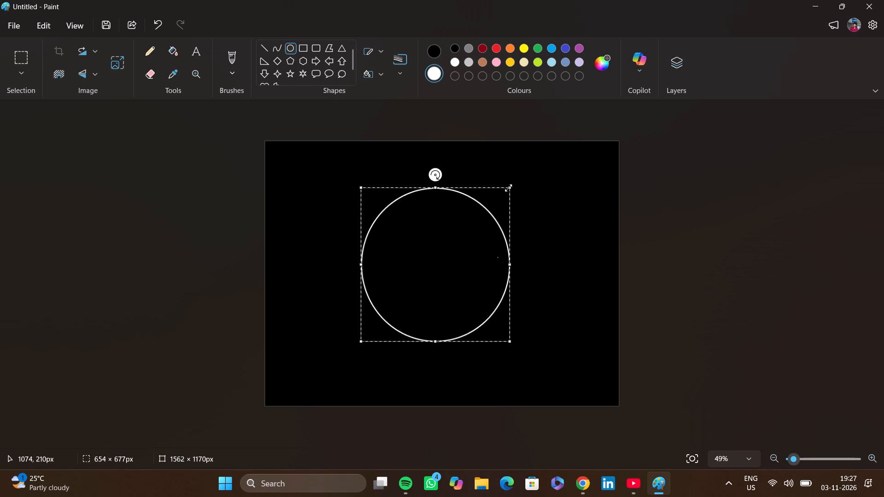
Enlarge the white circle to about 773 × 758 px and reposition it near the centre of the canvas.
{"action": "left_click_drag", "start_coordinate": [508, 188], "coordinate": [536, 170]}
{"action": "left_click_drag", "start_coordinate": [471, 236], "coordinate": [458, 247]}
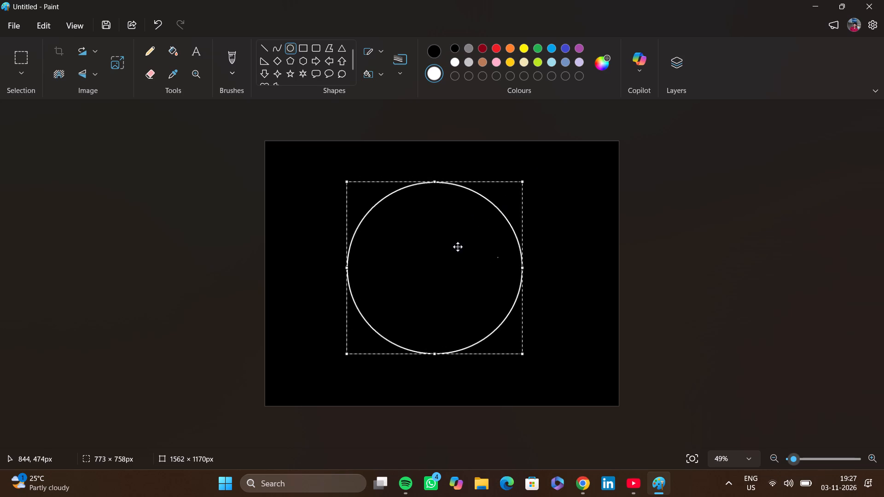
{"action": "left_click_drag", "start_coordinate": [458, 247], "coordinate": [461, 242]}
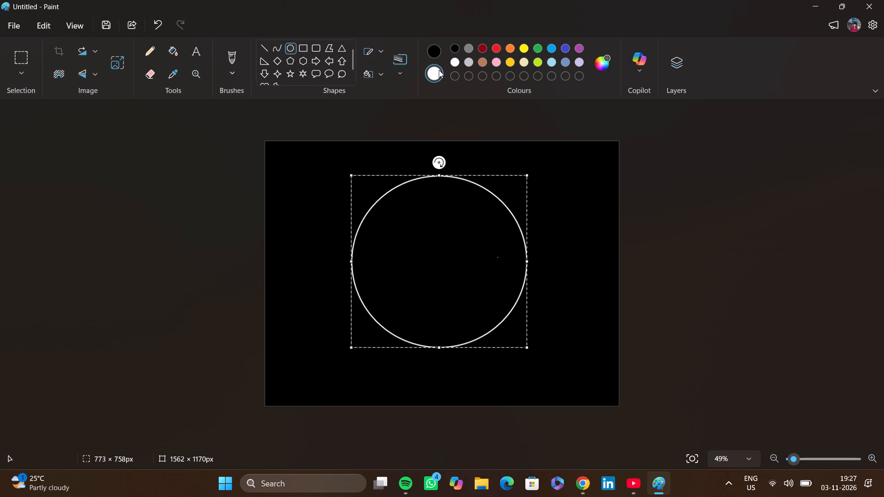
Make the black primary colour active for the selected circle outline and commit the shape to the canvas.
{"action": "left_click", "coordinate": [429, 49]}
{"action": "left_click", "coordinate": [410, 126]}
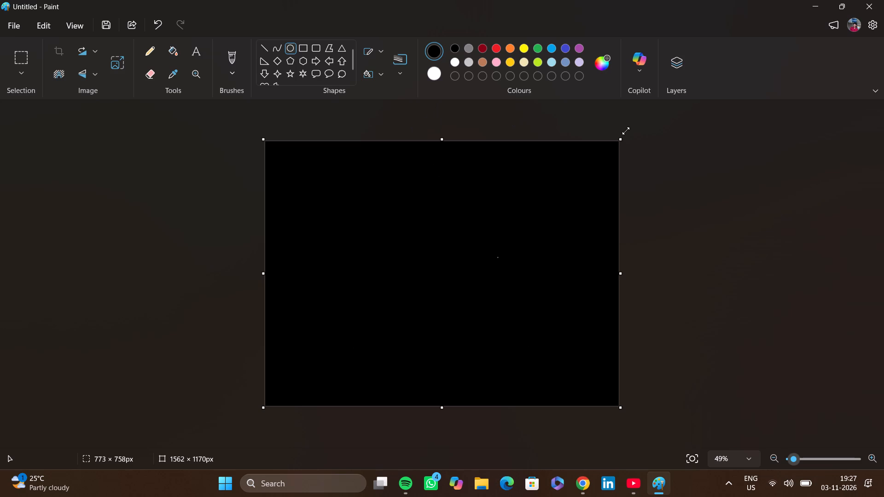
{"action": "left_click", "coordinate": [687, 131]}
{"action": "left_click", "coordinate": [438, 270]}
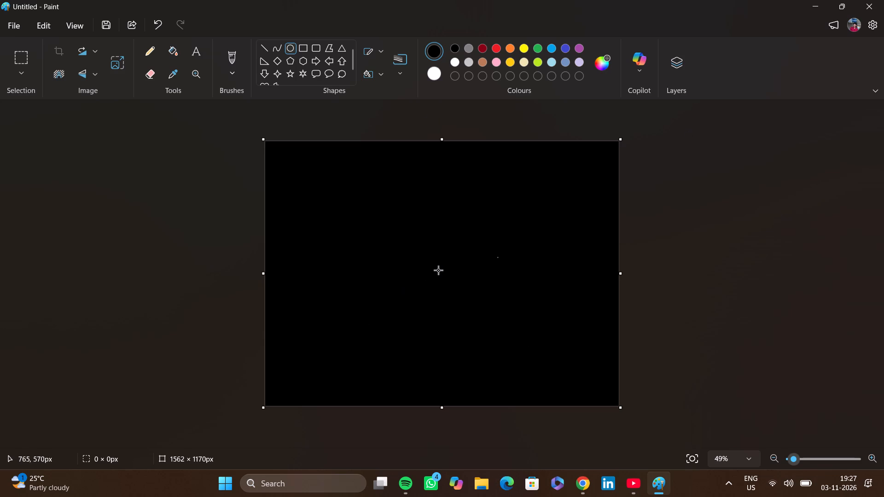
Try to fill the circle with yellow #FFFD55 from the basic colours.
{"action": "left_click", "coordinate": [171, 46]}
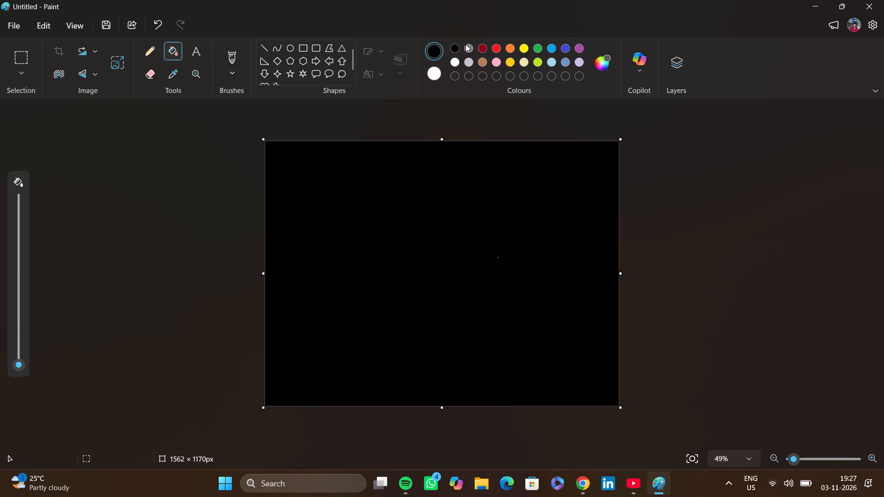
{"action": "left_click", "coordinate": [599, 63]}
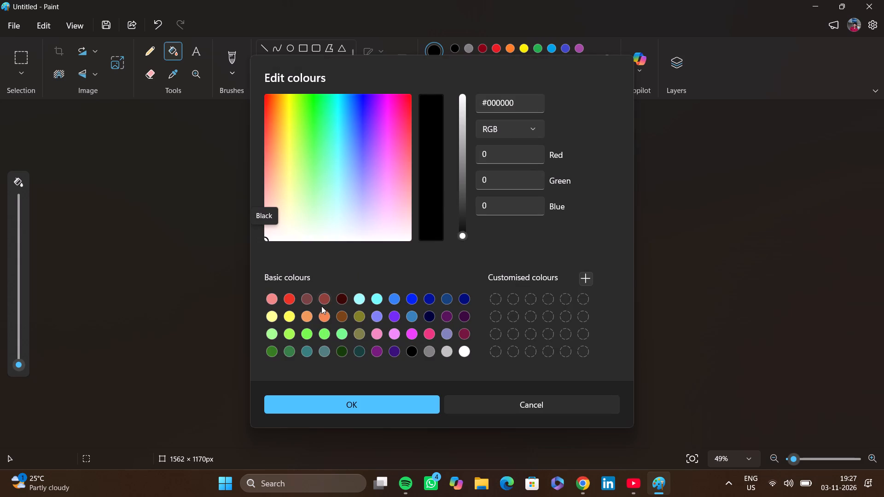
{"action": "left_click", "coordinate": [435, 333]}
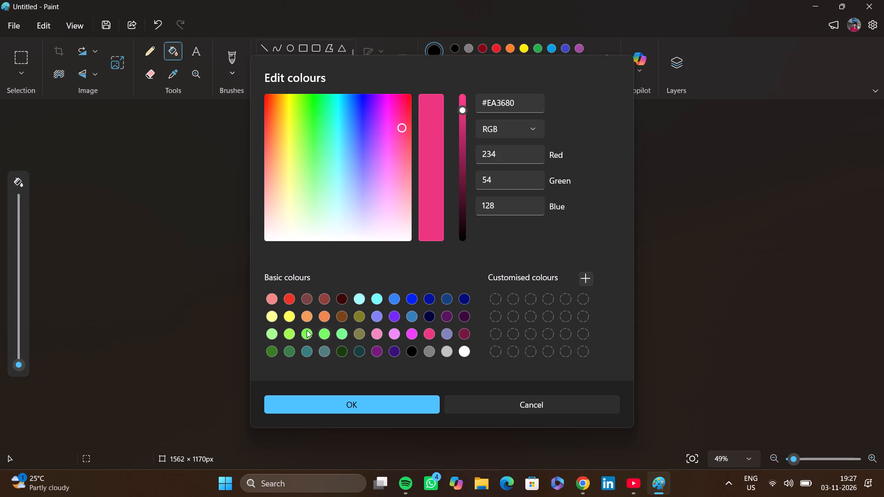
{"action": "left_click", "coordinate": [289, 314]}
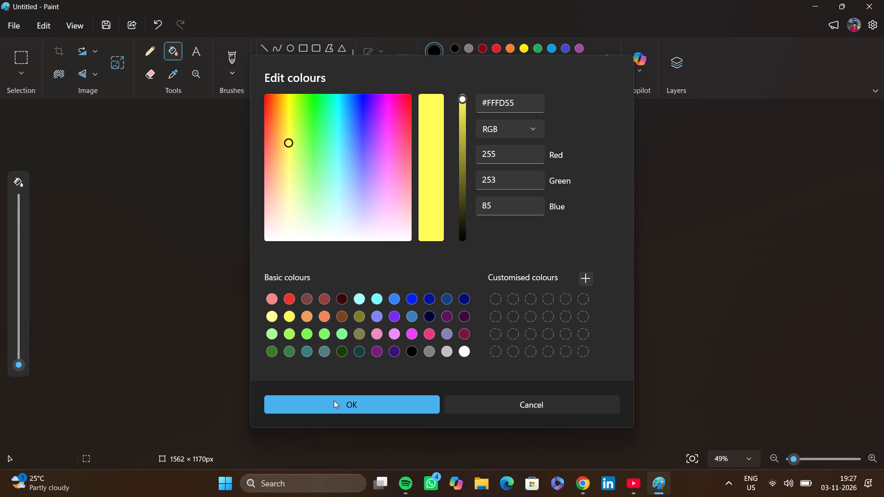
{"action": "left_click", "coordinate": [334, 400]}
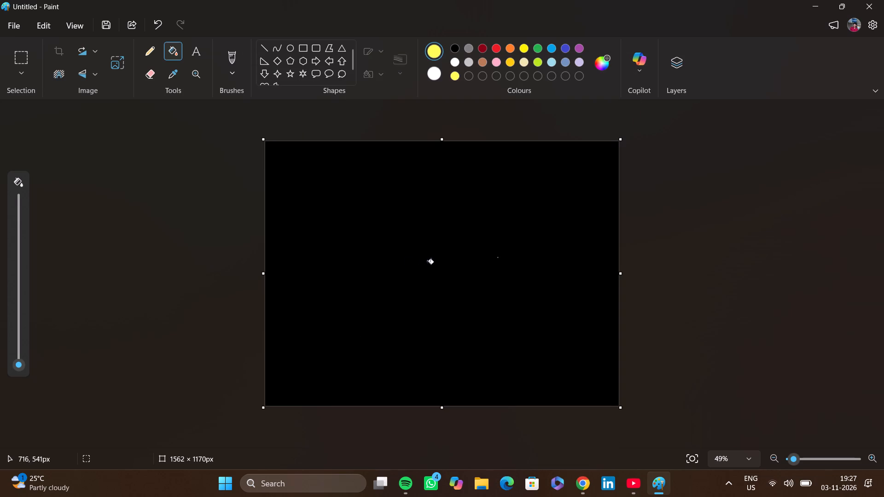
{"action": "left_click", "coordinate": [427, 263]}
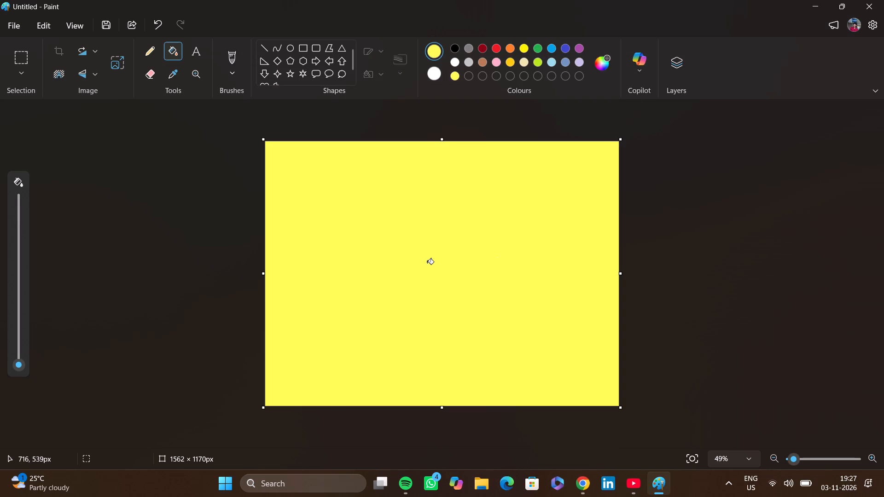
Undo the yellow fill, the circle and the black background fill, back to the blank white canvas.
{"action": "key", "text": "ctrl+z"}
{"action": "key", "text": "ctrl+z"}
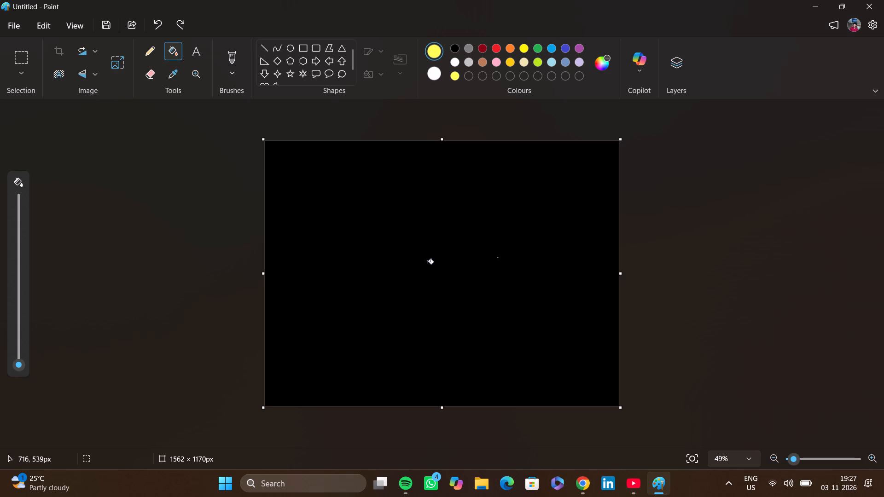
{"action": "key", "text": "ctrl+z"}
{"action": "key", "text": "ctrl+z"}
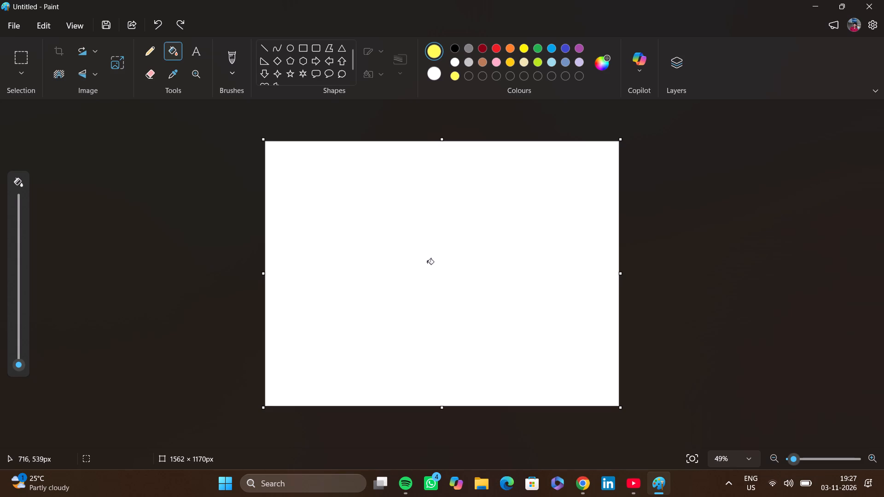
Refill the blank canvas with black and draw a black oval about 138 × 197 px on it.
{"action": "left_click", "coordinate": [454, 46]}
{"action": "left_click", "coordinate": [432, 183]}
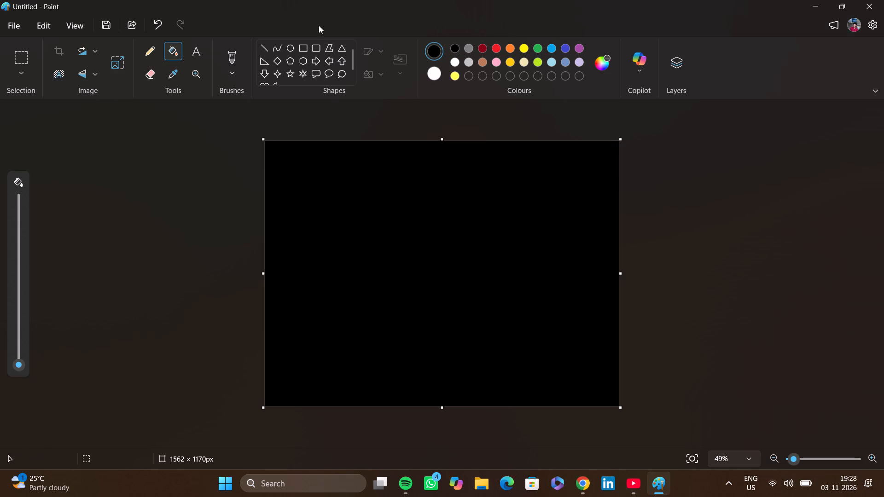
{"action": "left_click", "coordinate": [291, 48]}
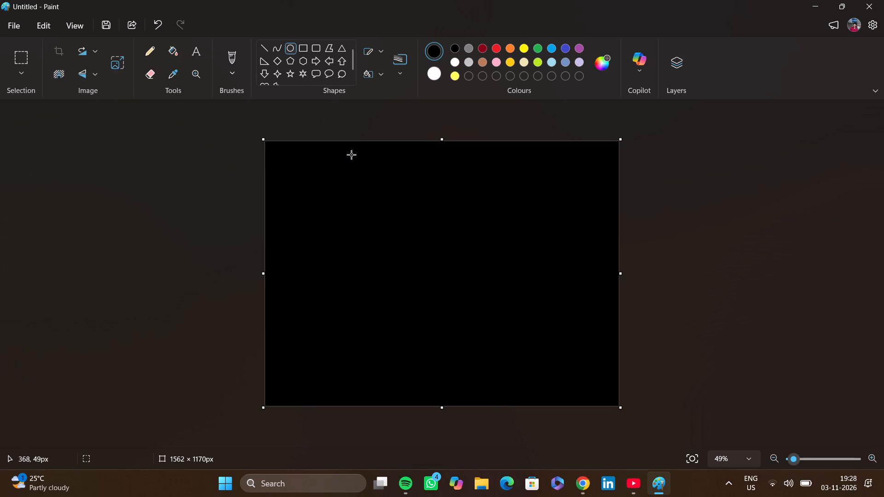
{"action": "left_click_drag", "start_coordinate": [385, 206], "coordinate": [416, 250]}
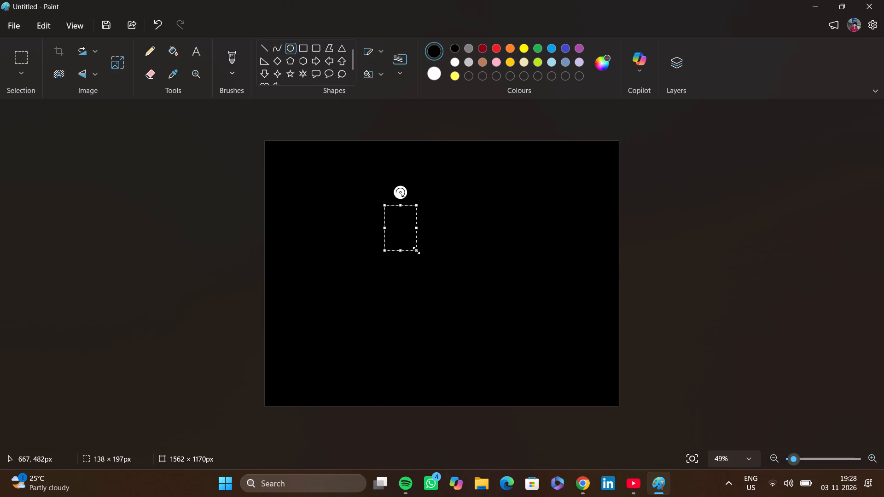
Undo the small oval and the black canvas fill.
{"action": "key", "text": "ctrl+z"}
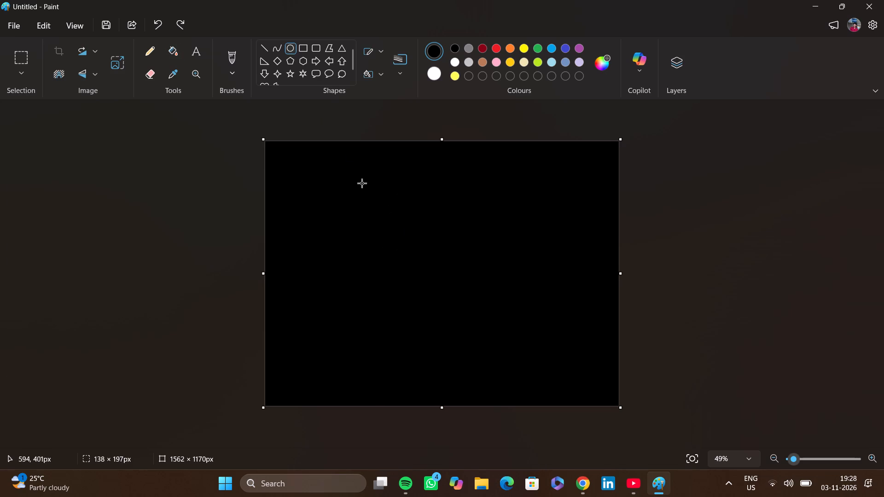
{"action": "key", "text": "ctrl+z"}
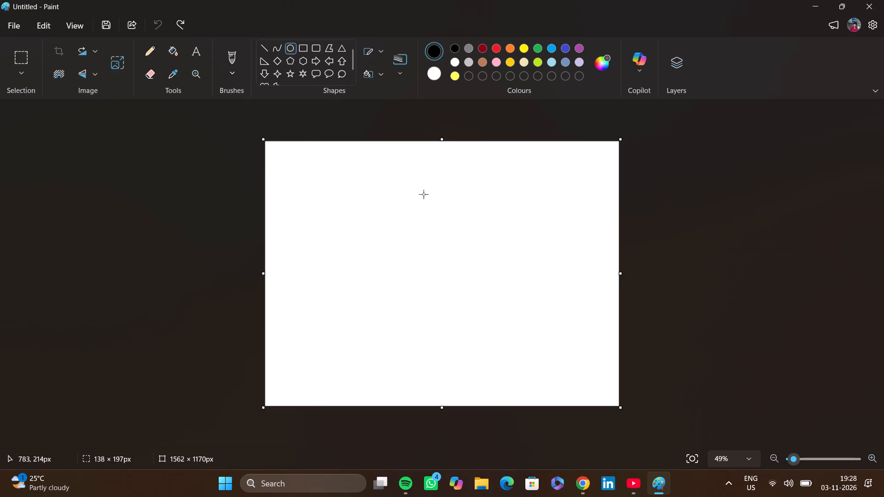
Draw a black circle outline about 606 × 583 px on the white canvas and move it near the centre.
{"action": "left_click_drag", "start_coordinate": [390, 201], "coordinate": [495, 315]}
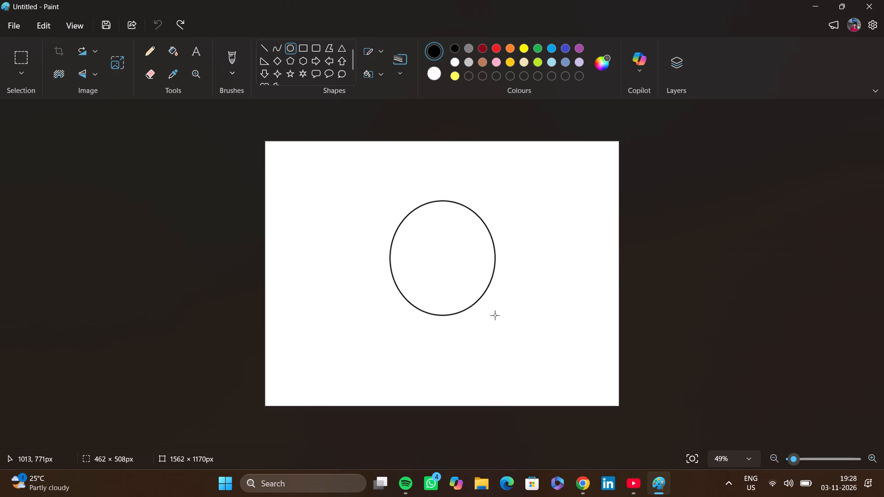
{"action": "left_click_drag", "start_coordinate": [495, 315], "coordinate": [527, 333]}
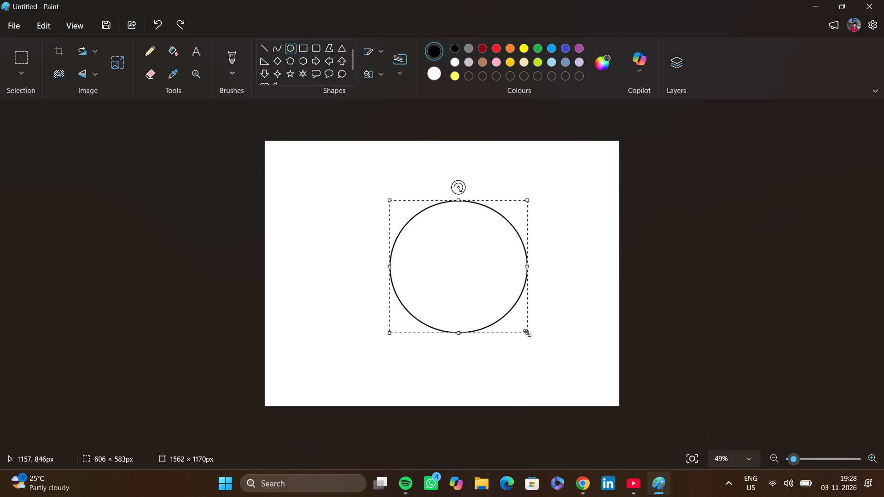
{"action": "left_click_drag", "start_coordinate": [473, 269], "coordinate": [452, 265]}
{"action": "left_click", "coordinate": [340, 211]}
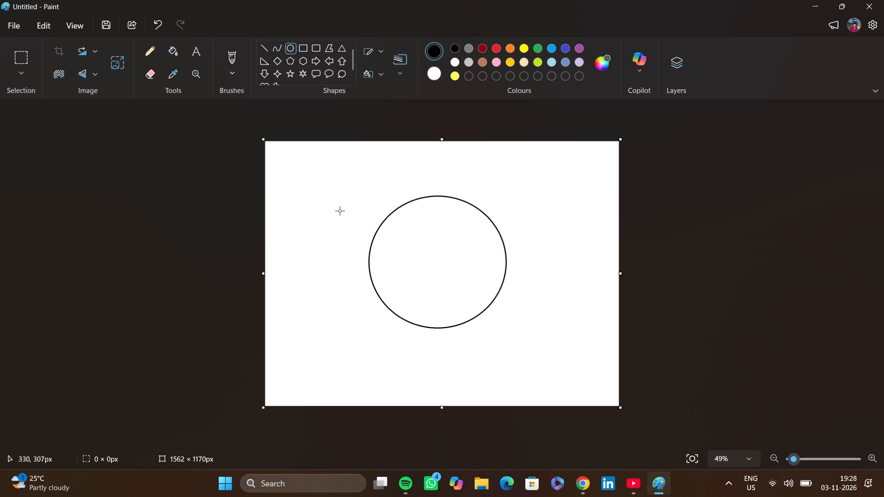
Fill the area outside the circle with black.
{"action": "left_click", "coordinate": [171, 44]}
{"action": "left_click", "coordinate": [294, 175]}
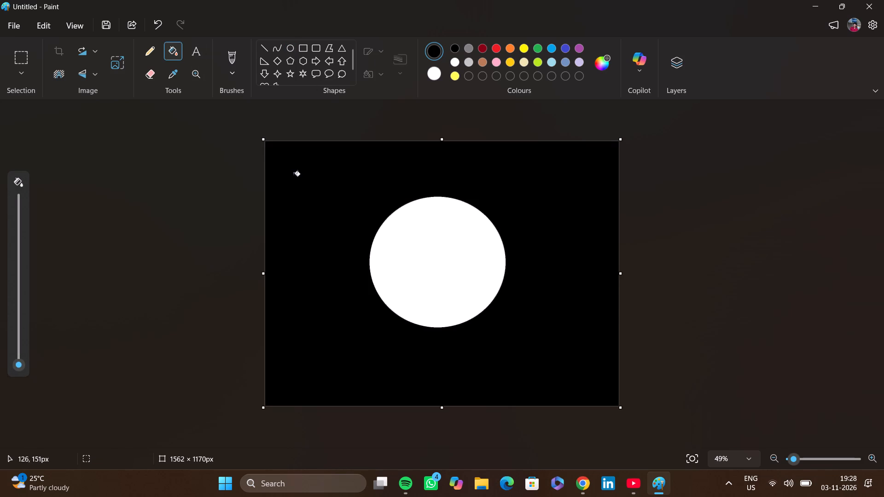
{"action": "left_click", "coordinate": [96, 176]}
Mix a darker pink, #AB275D, from the basic pink colour and fill the white circle with it.
{"action": "left_click", "coordinate": [600, 65]}
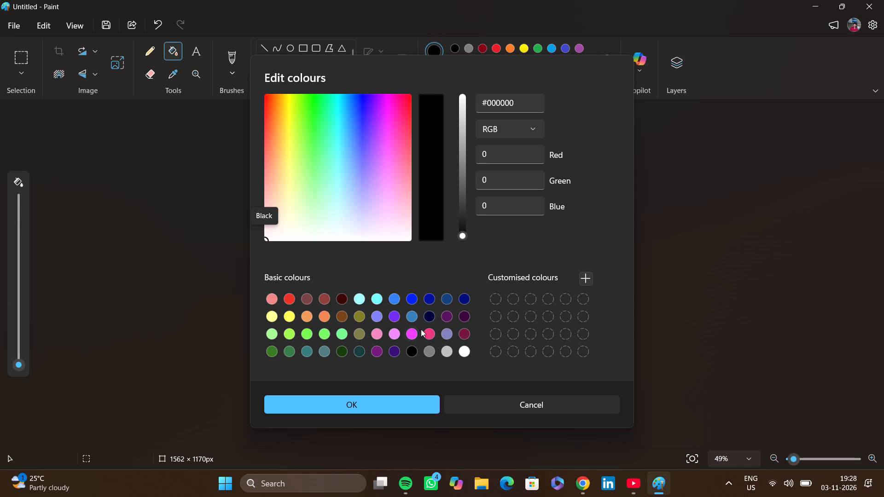
{"action": "left_click", "coordinate": [292, 299]}
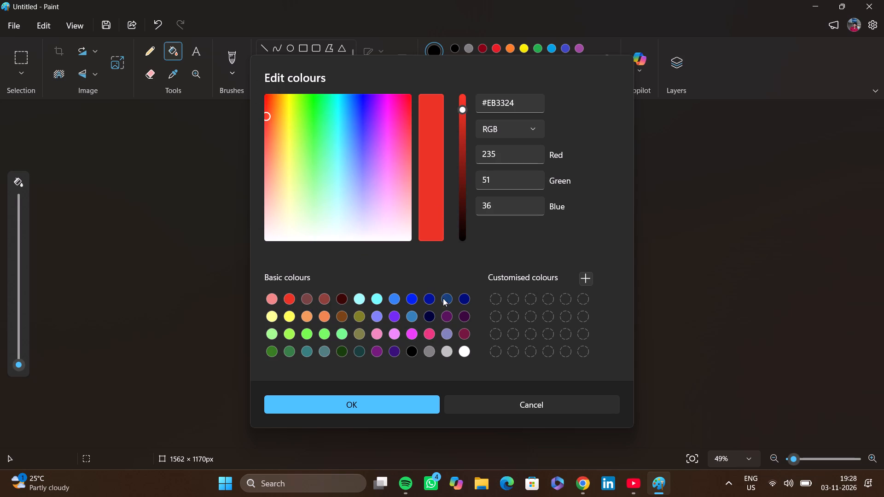
{"action": "left_click", "coordinate": [465, 331]}
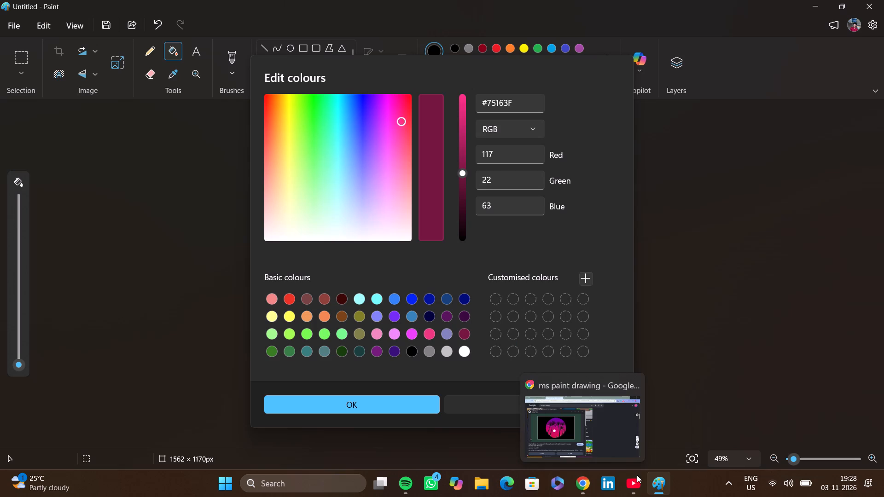
{"action": "left_click", "coordinate": [427, 333]}
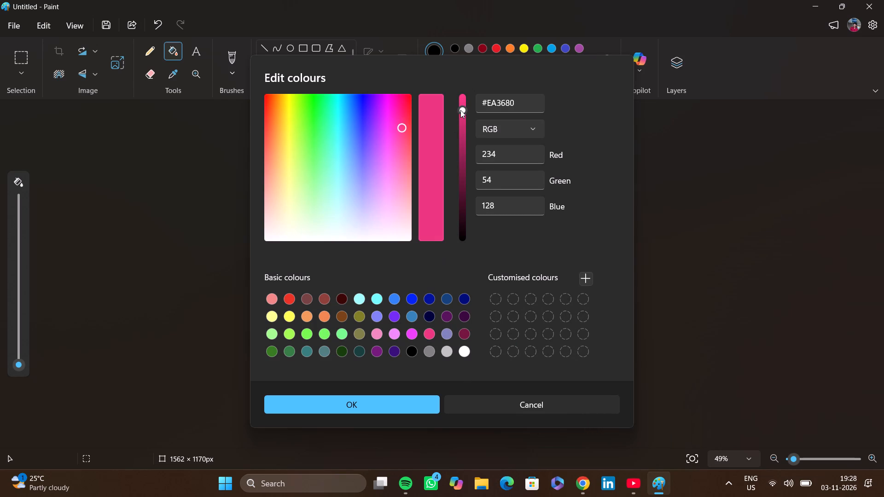
{"action": "left_click_drag", "start_coordinate": [460, 111], "coordinate": [462, 164]}
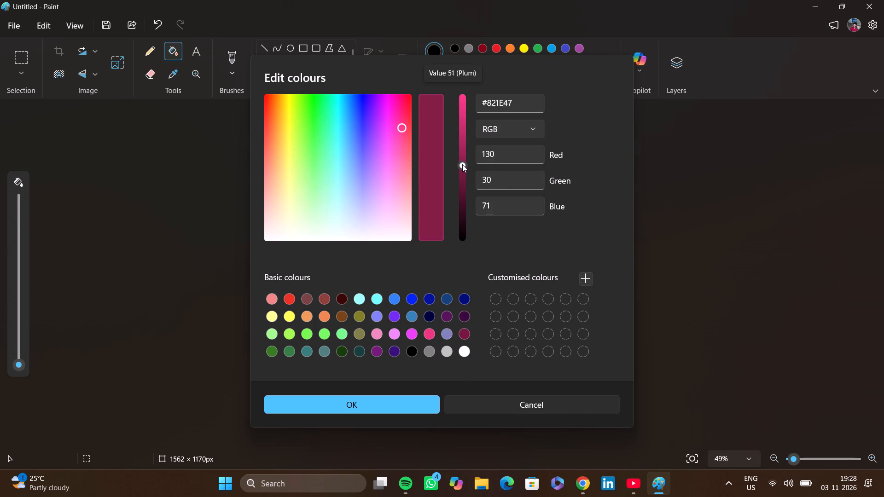
{"action": "left_click_drag", "start_coordinate": [462, 164], "coordinate": [463, 145]}
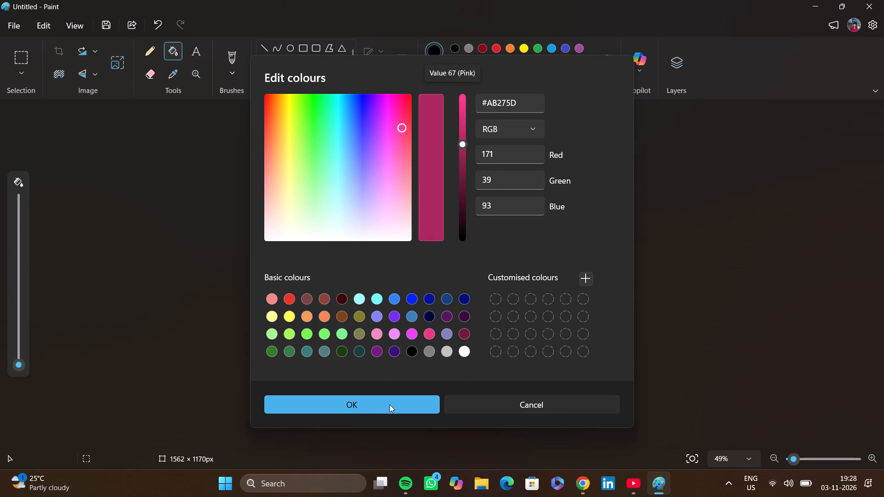
{"action": "left_click", "coordinate": [390, 405]}
{"action": "left_click", "coordinate": [455, 269]}
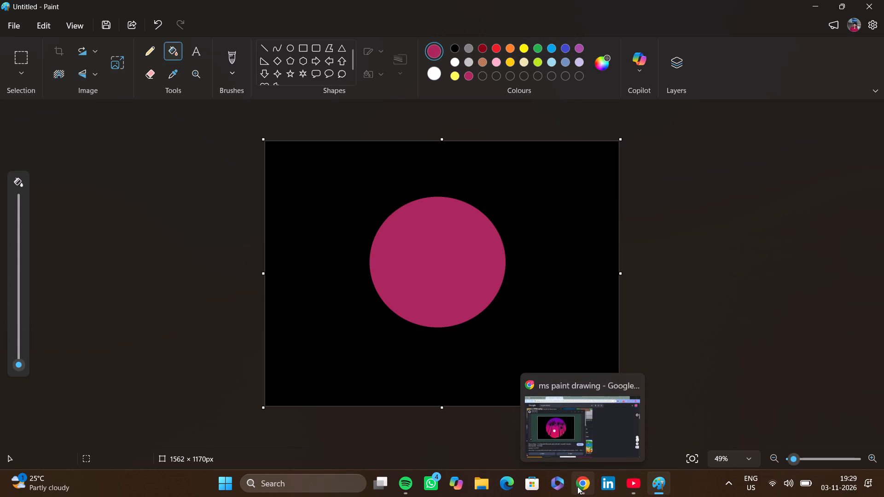
Set the primary colour to purple #9422AB.
{"action": "left_click", "coordinate": [599, 68]}
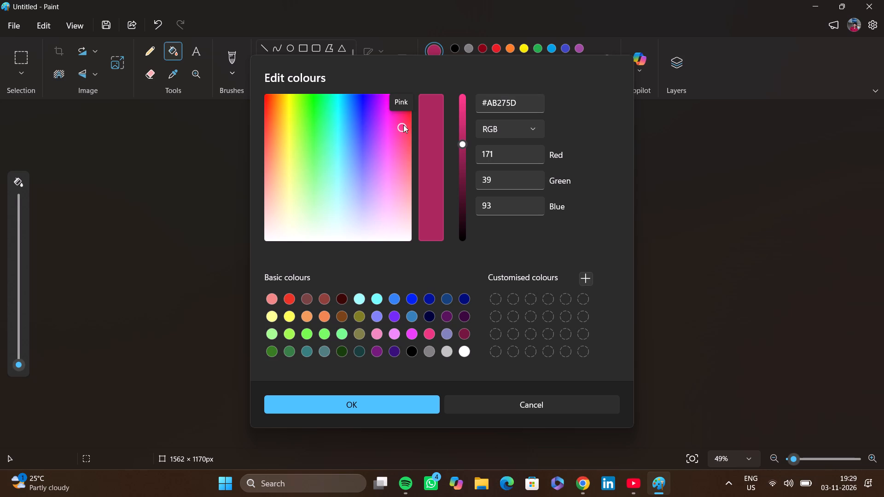
{"action": "left_click_drag", "start_coordinate": [403, 125], "coordinate": [386, 123]}
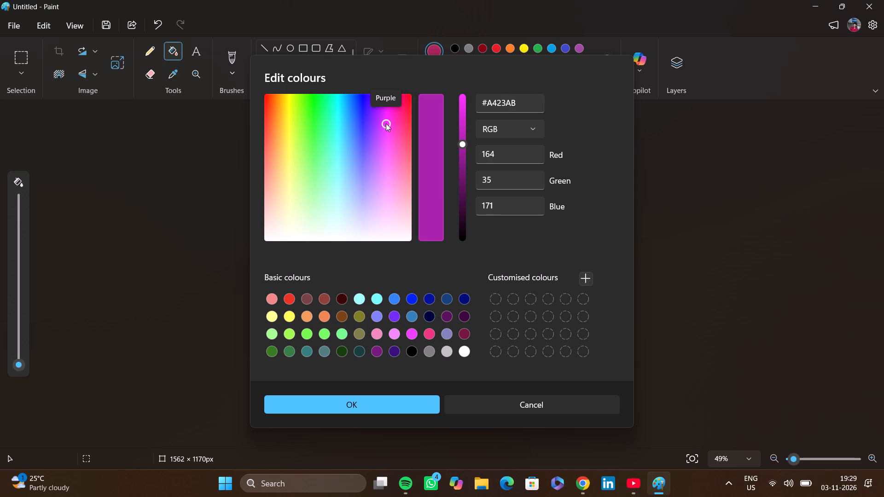
{"action": "left_click_drag", "start_coordinate": [386, 123], "coordinate": [383, 123]}
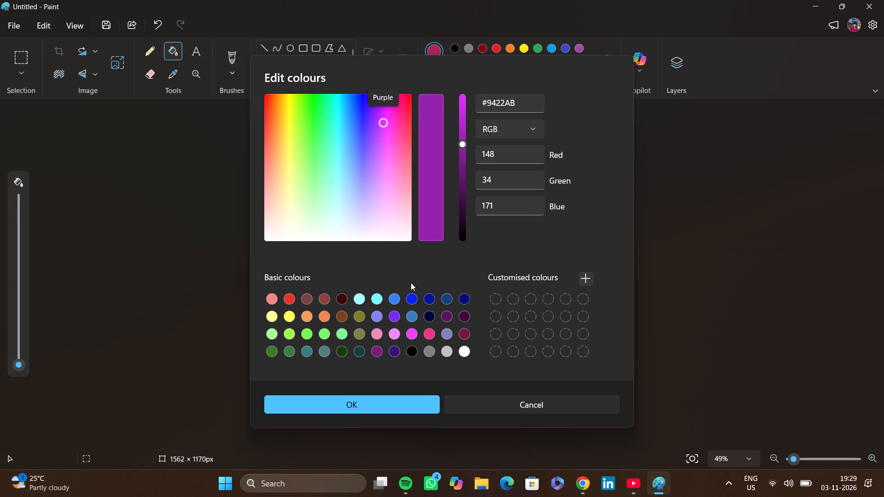
{"action": "left_click", "coordinate": [401, 403]}
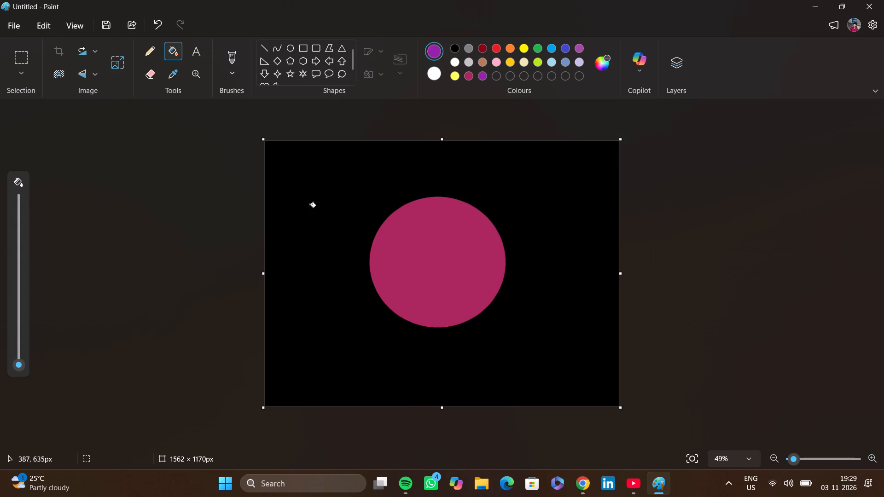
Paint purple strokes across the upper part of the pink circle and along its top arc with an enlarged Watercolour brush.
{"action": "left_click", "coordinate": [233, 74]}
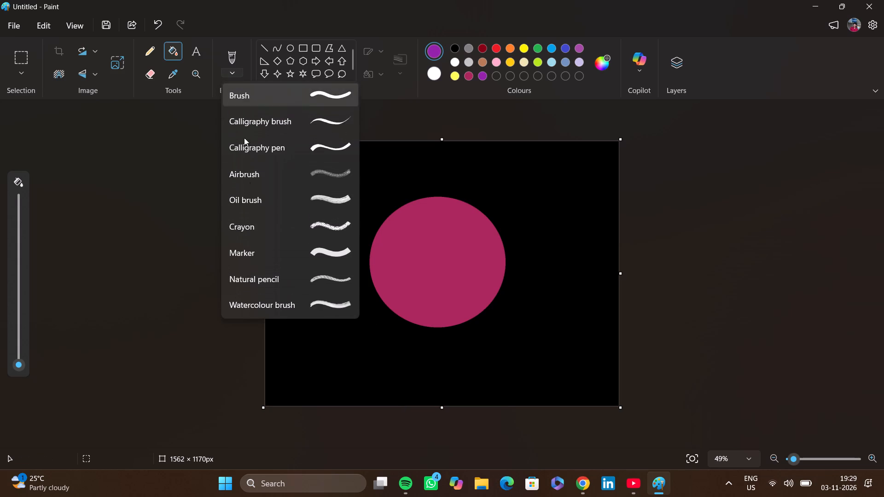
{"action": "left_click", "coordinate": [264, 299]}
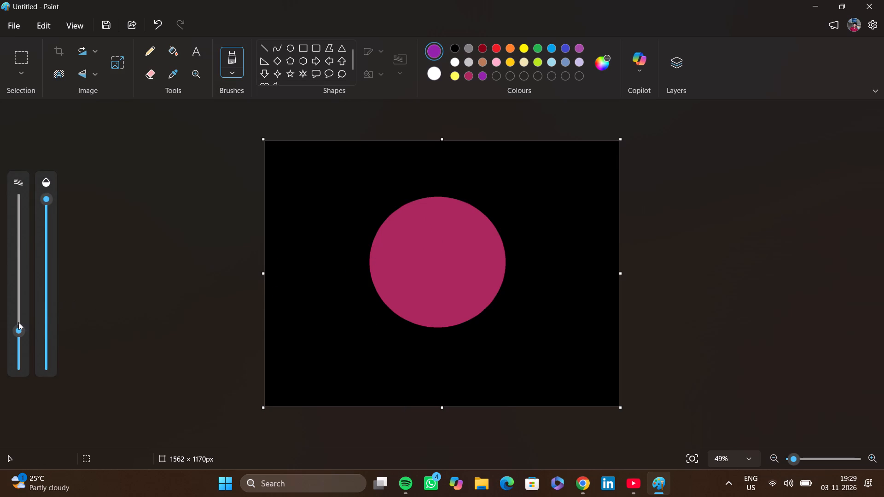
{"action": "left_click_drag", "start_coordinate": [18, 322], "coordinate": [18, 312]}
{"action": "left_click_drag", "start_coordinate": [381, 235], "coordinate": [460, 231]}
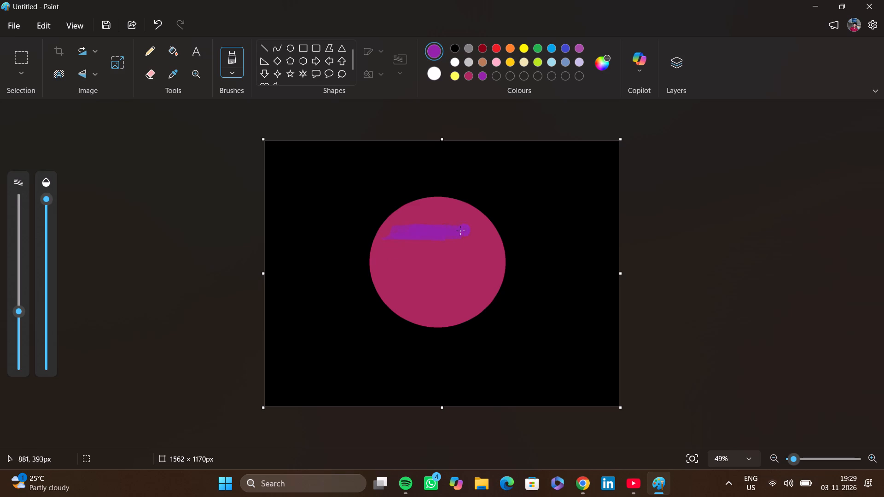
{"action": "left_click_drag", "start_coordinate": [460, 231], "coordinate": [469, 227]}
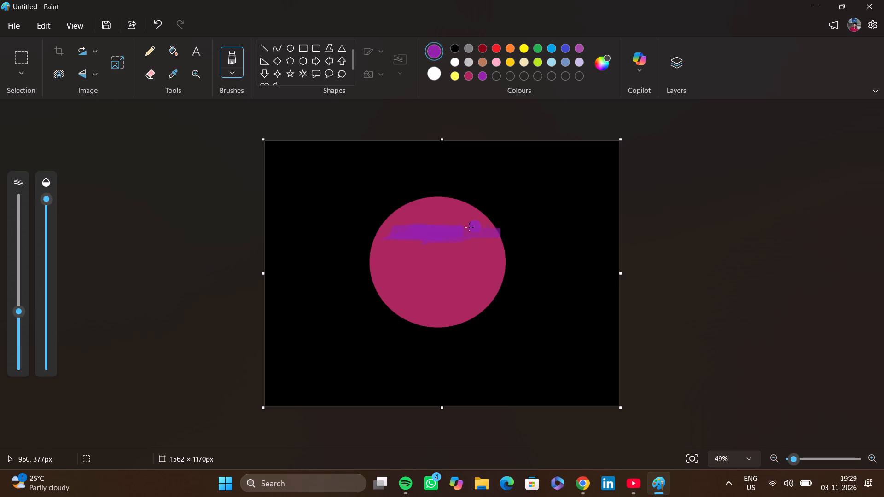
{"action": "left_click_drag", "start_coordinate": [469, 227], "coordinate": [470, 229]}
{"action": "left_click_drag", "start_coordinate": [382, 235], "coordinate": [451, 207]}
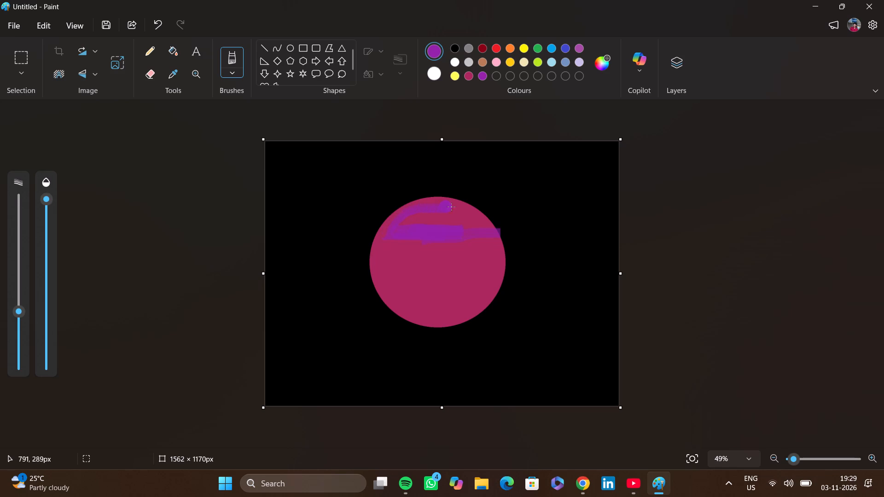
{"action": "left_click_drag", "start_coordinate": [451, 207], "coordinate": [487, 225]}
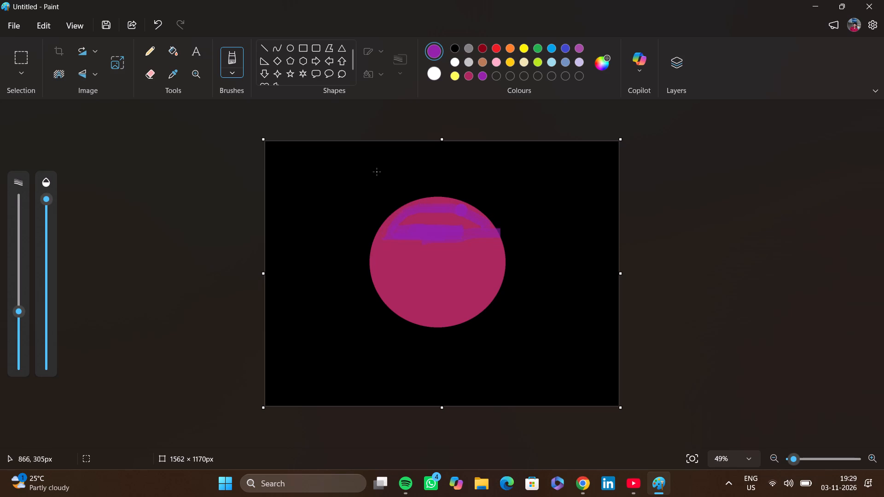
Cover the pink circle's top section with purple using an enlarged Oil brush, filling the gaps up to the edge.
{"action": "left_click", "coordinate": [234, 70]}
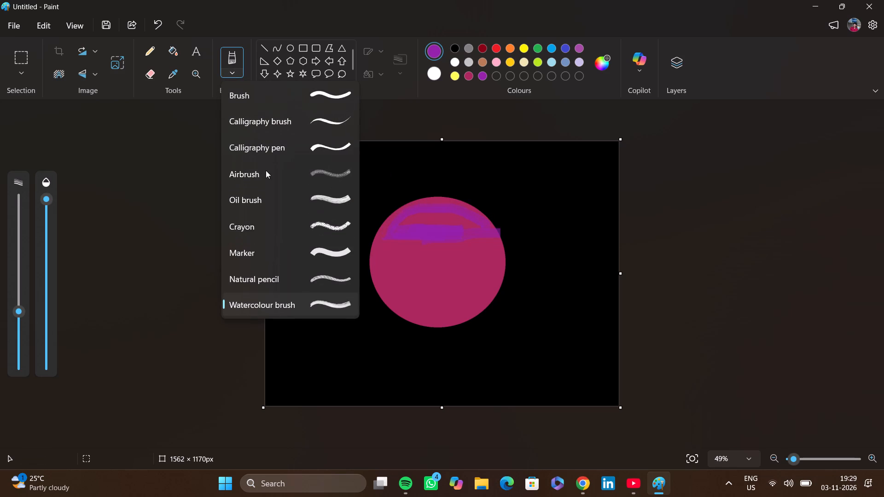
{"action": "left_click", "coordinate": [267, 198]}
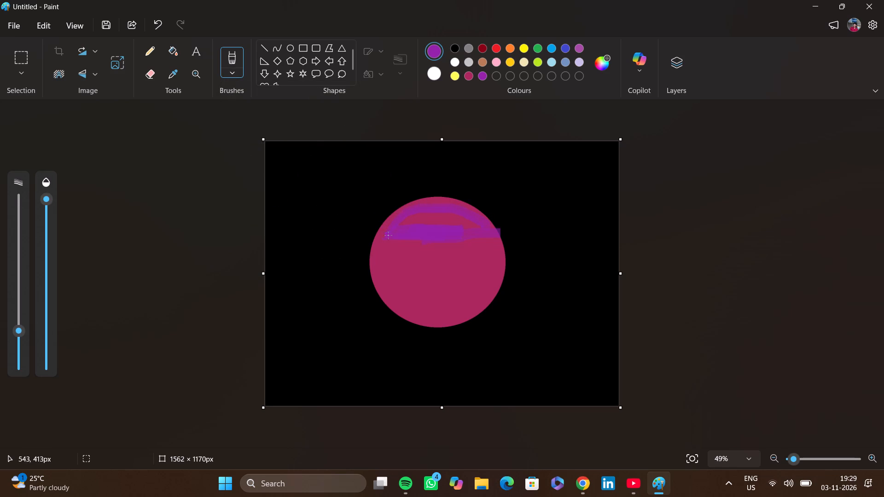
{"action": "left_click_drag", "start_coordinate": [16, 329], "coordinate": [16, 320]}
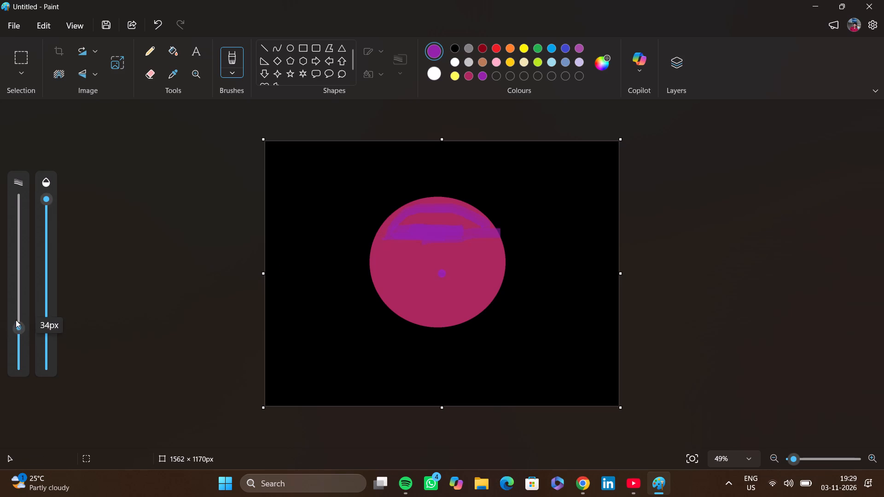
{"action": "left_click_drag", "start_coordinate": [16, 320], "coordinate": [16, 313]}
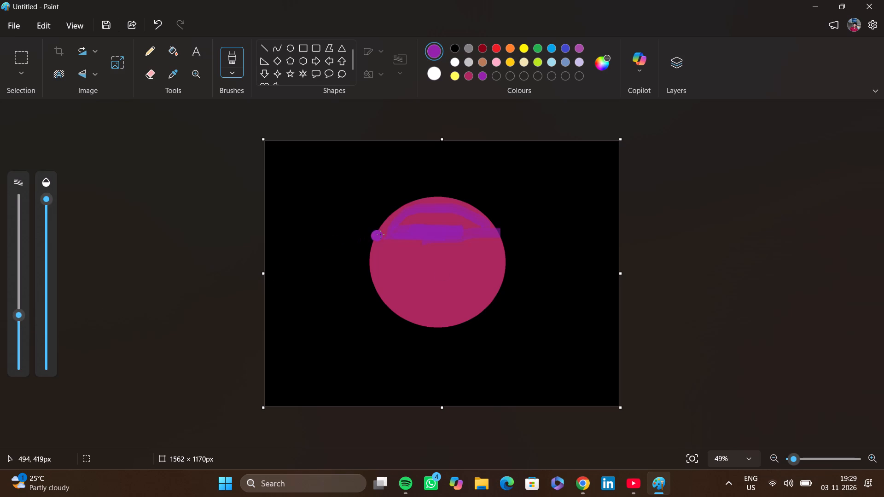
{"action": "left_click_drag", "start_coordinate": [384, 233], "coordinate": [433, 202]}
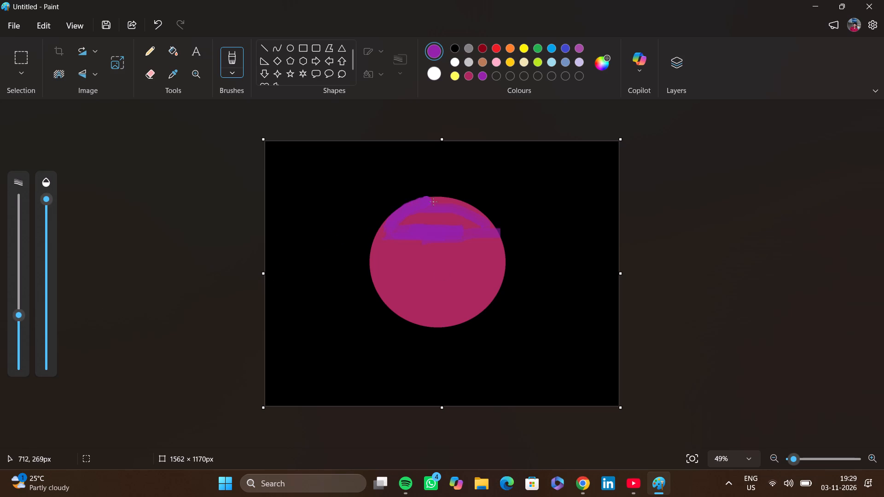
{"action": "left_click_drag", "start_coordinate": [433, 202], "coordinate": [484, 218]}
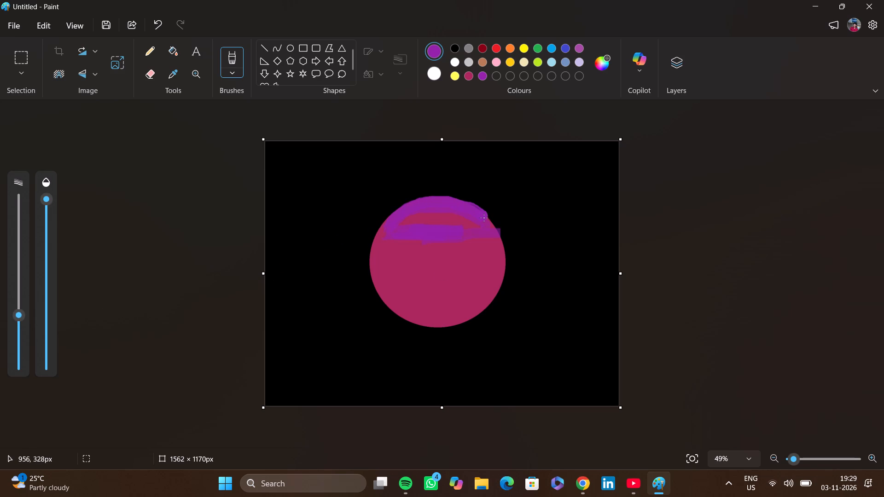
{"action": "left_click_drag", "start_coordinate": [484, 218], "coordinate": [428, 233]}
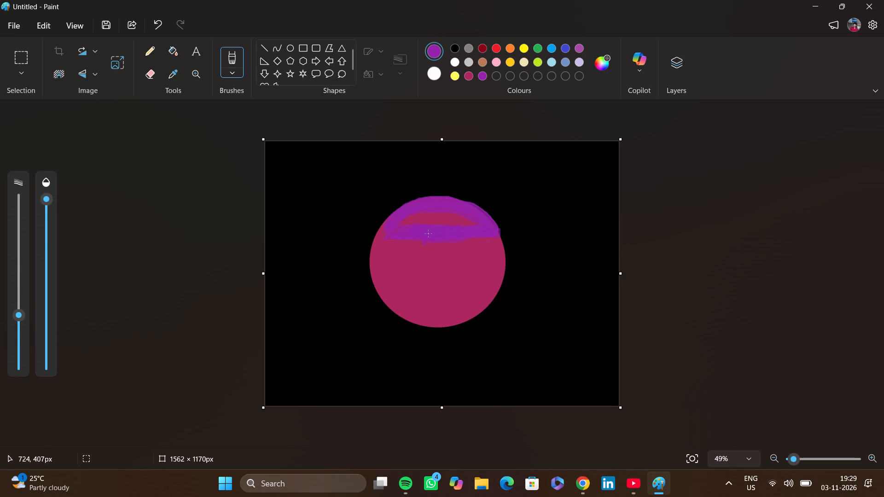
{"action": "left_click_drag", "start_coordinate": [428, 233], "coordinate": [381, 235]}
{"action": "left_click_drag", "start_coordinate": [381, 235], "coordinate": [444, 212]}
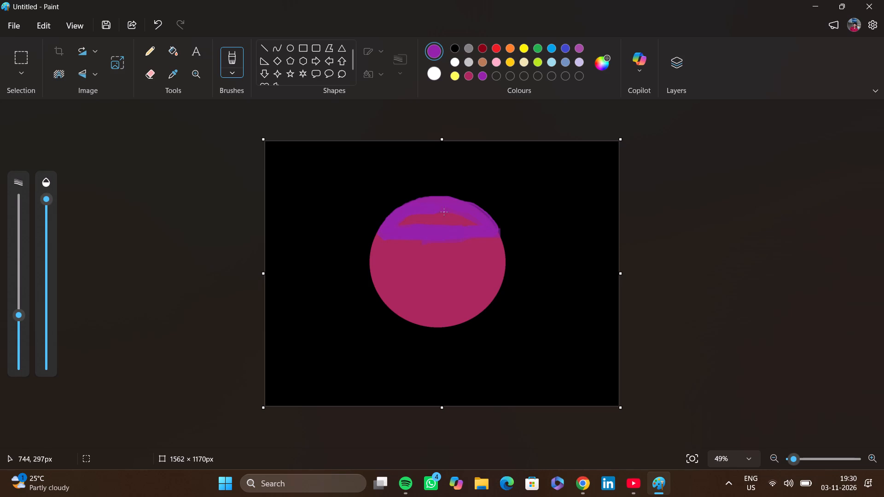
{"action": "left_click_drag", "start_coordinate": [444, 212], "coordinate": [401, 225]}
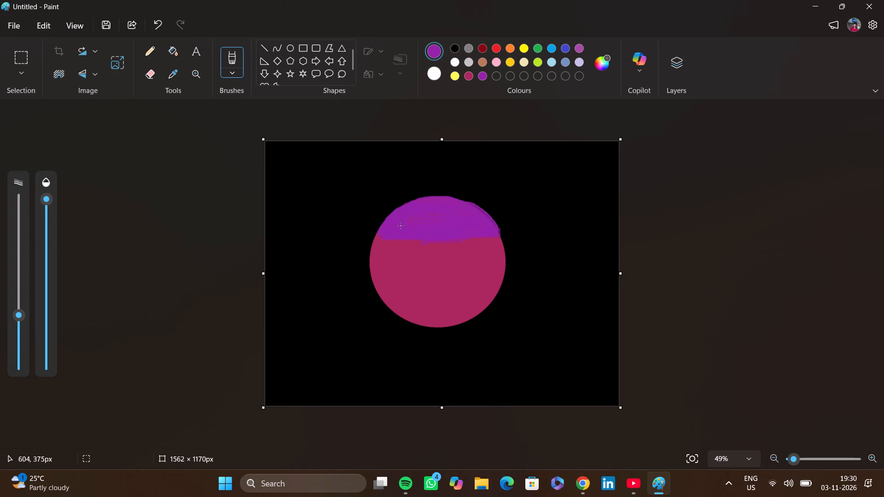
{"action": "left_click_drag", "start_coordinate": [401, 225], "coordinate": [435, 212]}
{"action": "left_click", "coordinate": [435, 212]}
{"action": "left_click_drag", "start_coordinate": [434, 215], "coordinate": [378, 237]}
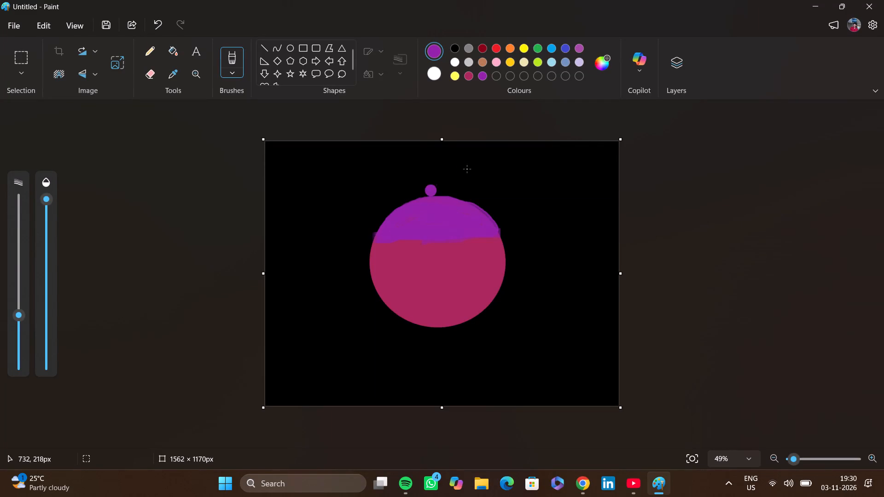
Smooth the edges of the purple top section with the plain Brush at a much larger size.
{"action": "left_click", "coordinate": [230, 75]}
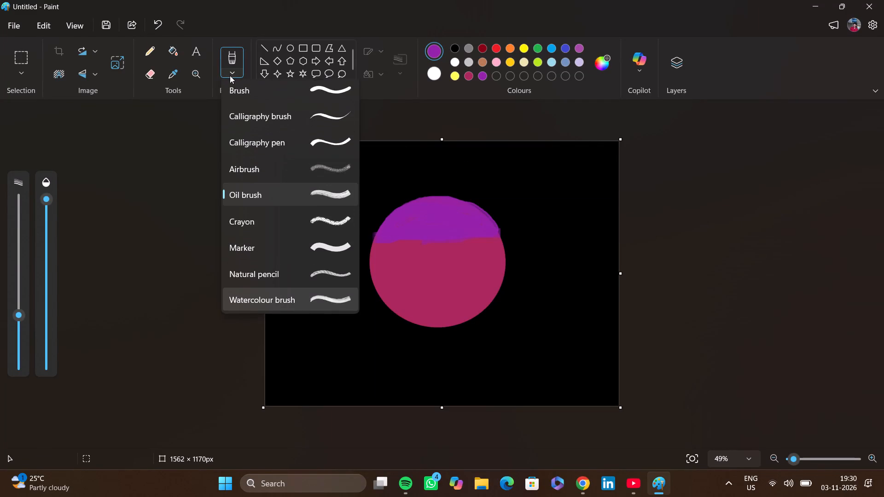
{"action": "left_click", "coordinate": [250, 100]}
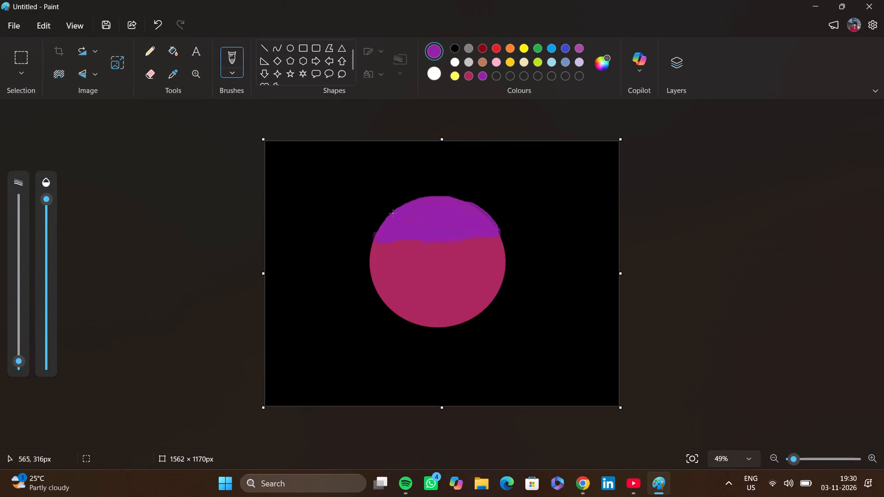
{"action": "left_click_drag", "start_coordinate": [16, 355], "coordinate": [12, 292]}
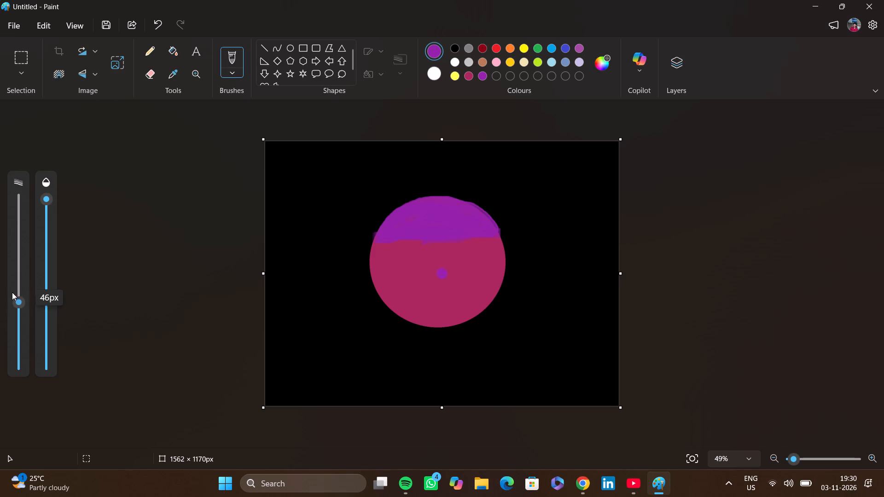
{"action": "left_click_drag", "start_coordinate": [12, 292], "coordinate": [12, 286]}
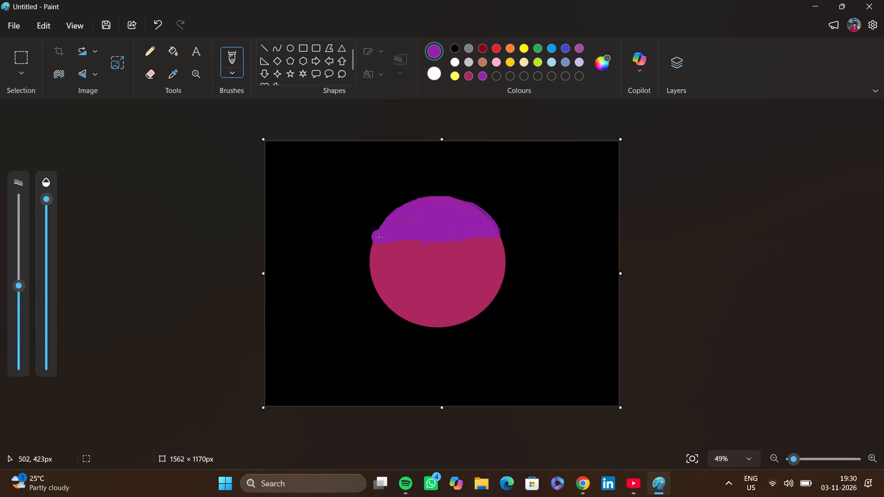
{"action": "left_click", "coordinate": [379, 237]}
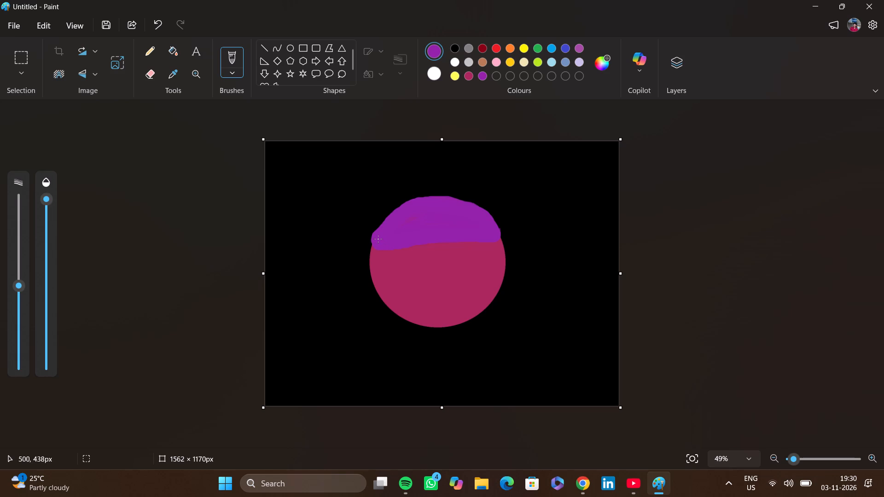
Undo all brush strokes, the colour fills and the circle until the canvas is blank white.
{"action": "key", "text": "ctrl+z"}
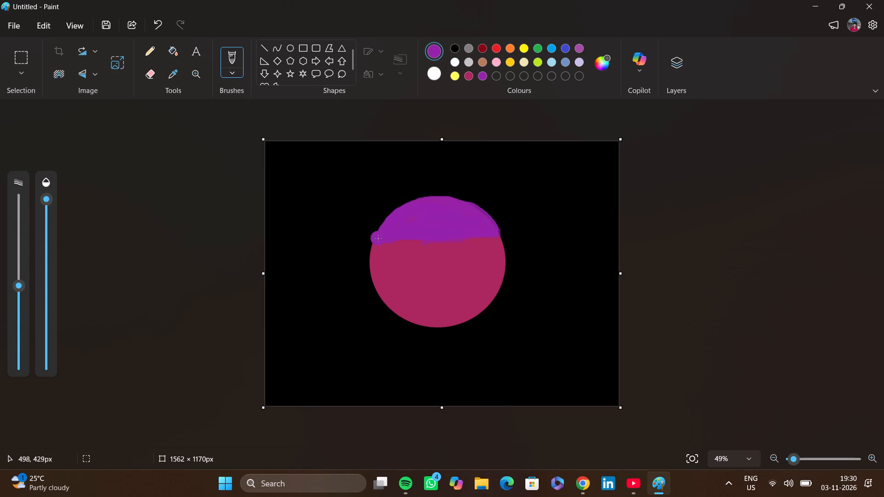
{"action": "key", "text": "ctrl+z"}
{"action": "key", "text": "ctrl+z"}
{"action": "key", "text": "ctrl+z"}
{"action": "key", "text": "ctrl+z"}
{"action": "key", "text": "ctrl+z"}
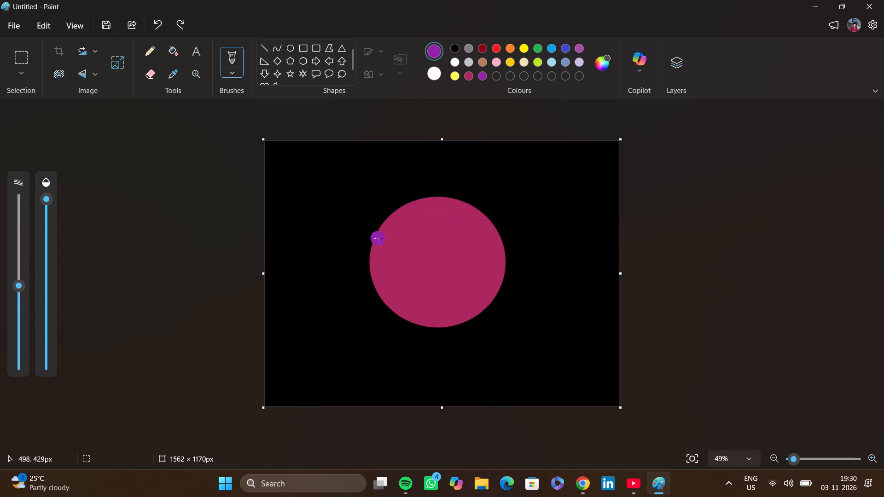
{"action": "key", "text": "ctrl+z"}
{"action": "key", "text": "ctrl+z"}
{"action": "key", "text": "ctrl+z"}
{"action": "key", "text": "ctrl+z"}
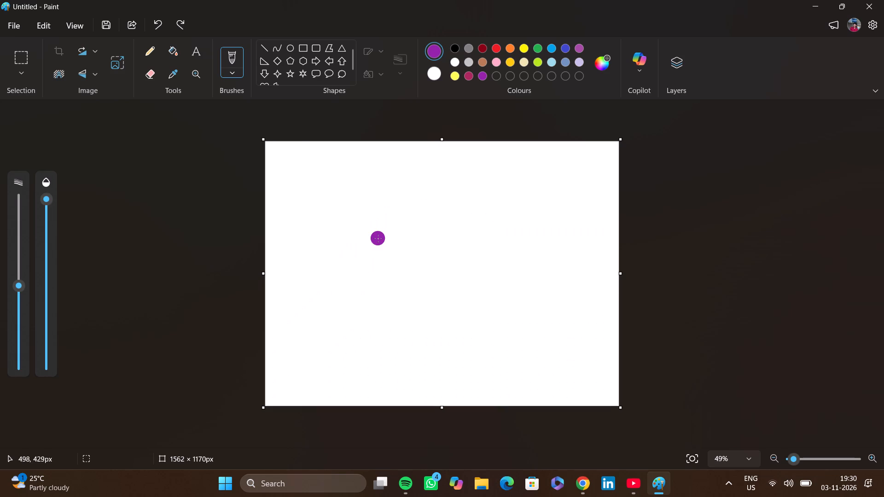
Draw a circle outline about 567 × 555 px near the canvas centre and make it black.
{"action": "left_click", "coordinate": [289, 45]}
{"action": "left_click_drag", "start_coordinate": [375, 210], "coordinate": [504, 337]}
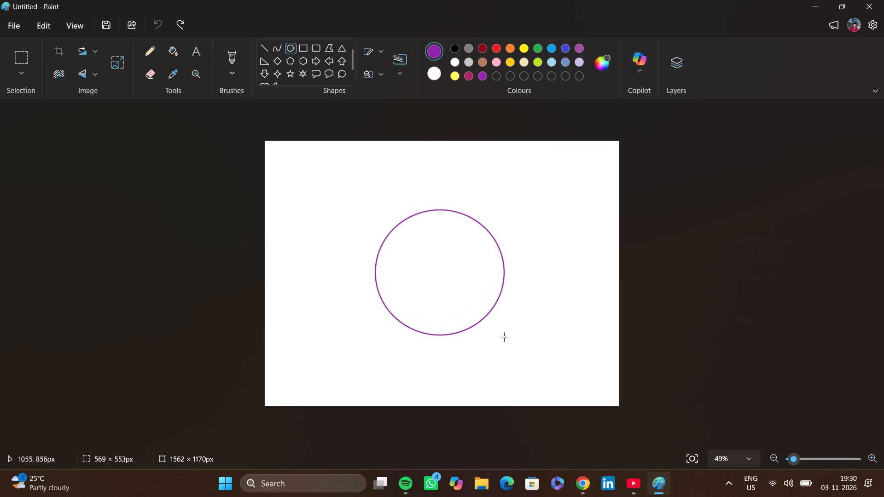
{"action": "left_click_drag", "start_coordinate": [504, 337], "coordinate": [504, 335]}
{"action": "left_click", "coordinate": [454, 52]}
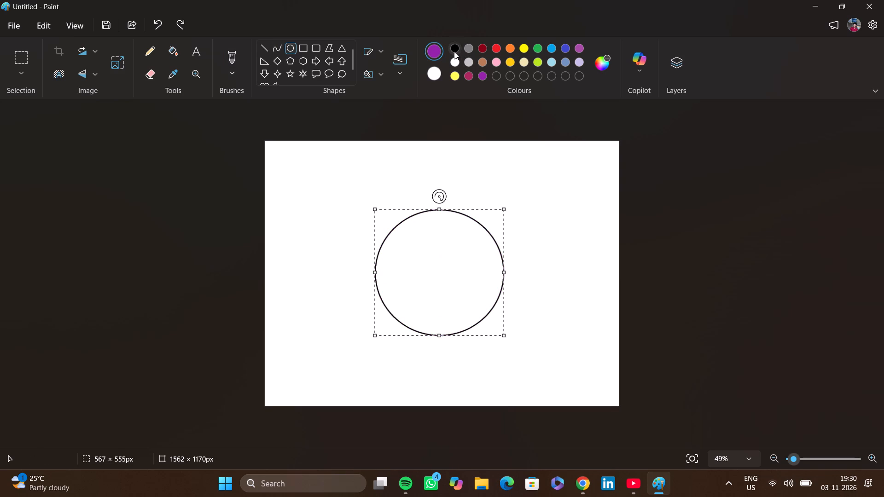
Draw a nearly horizontal black line across the middle of the circle, from edge to edge.
{"action": "left_click", "coordinate": [264, 46]}
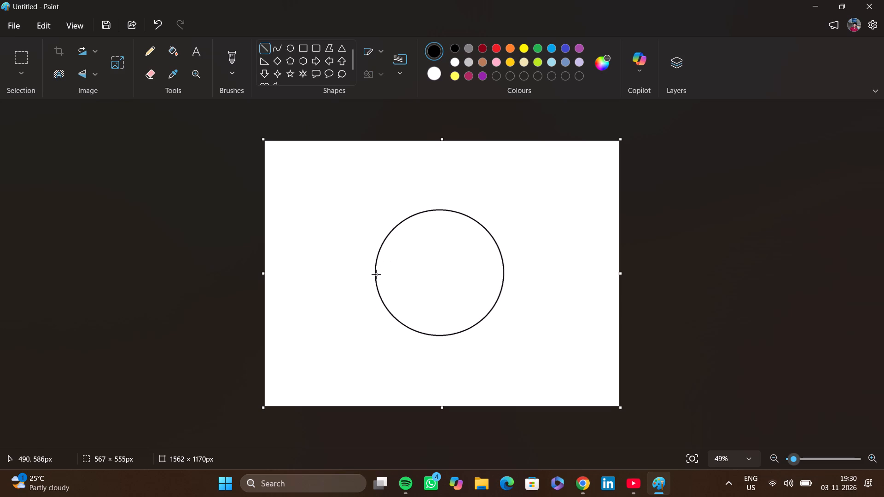
{"action": "left_click_drag", "start_coordinate": [376, 273], "coordinate": [459, 271]}
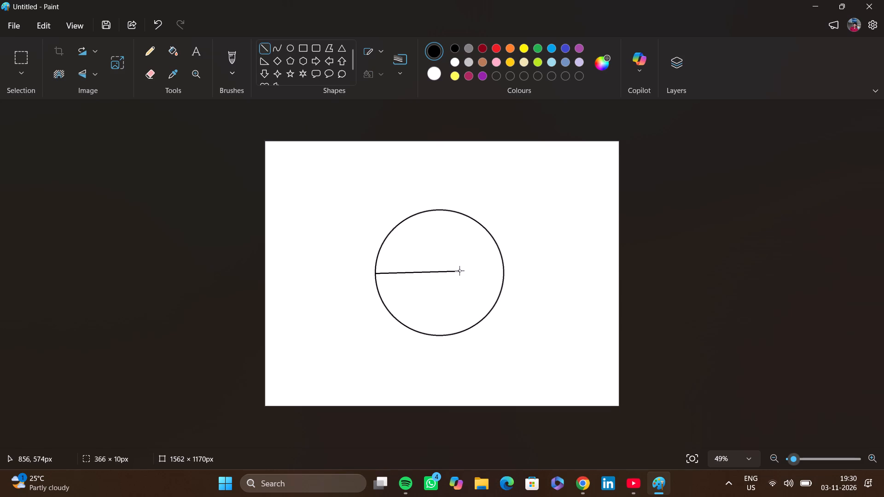
{"action": "left_click_drag", "start_coordinate": [459, 271], "coordinate": [503, 270]}
{"action": "left_click", "coordinate": [520, 273]}
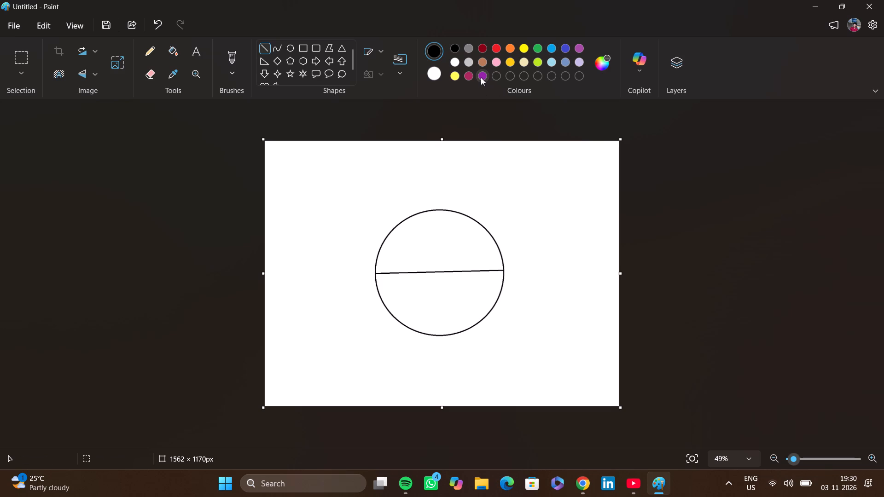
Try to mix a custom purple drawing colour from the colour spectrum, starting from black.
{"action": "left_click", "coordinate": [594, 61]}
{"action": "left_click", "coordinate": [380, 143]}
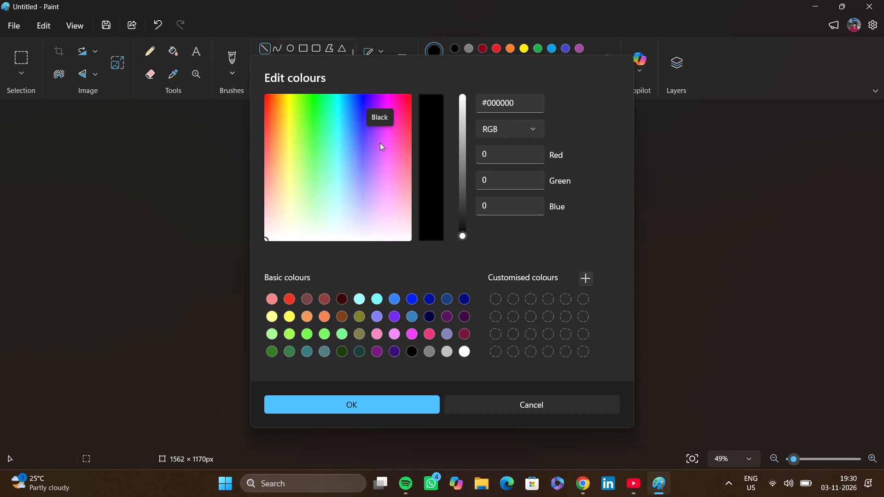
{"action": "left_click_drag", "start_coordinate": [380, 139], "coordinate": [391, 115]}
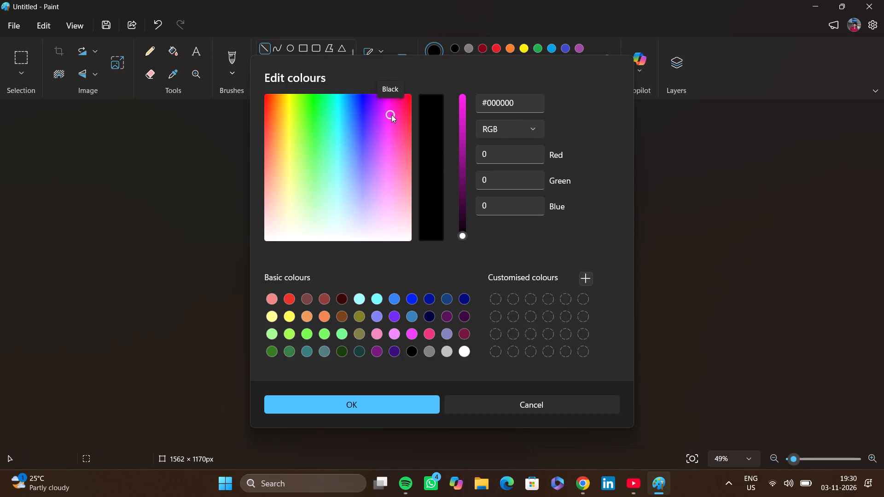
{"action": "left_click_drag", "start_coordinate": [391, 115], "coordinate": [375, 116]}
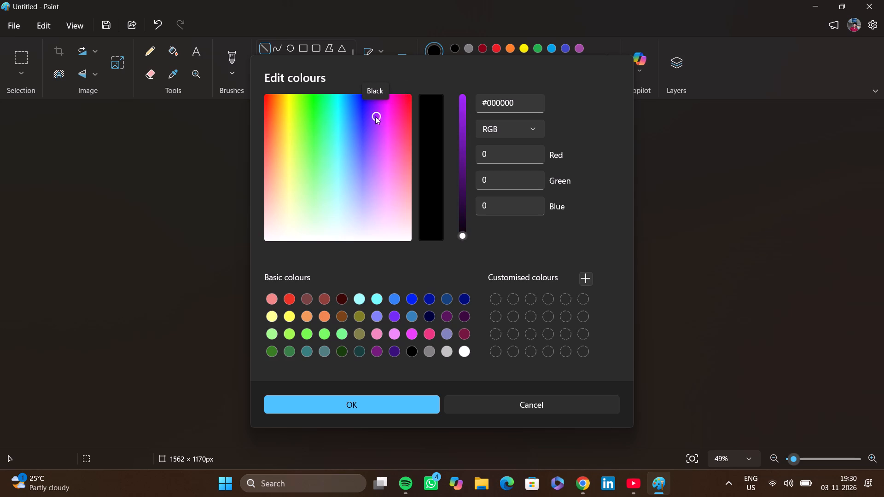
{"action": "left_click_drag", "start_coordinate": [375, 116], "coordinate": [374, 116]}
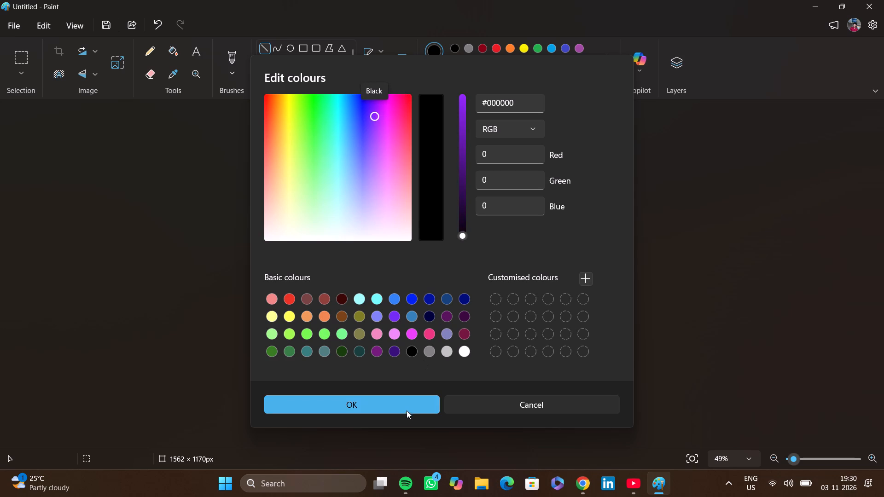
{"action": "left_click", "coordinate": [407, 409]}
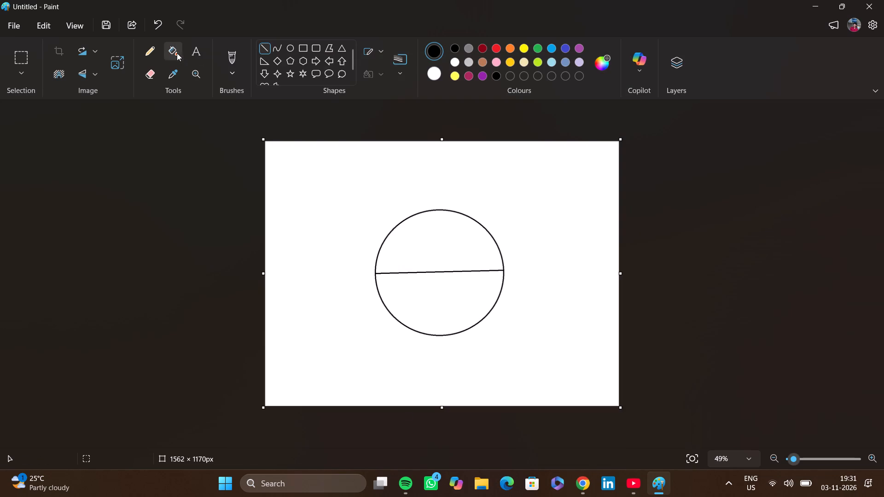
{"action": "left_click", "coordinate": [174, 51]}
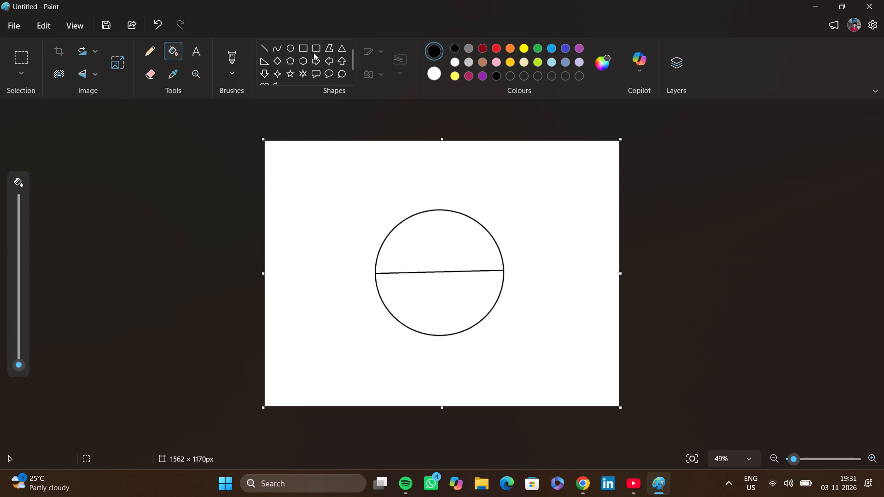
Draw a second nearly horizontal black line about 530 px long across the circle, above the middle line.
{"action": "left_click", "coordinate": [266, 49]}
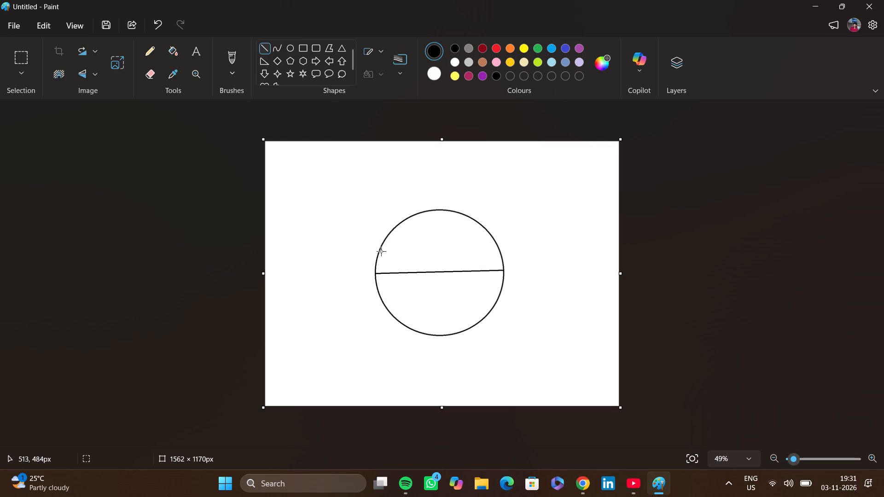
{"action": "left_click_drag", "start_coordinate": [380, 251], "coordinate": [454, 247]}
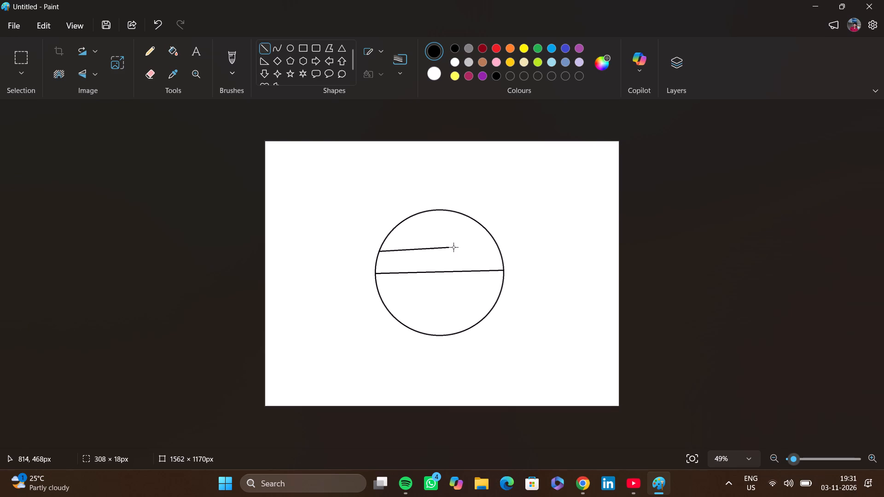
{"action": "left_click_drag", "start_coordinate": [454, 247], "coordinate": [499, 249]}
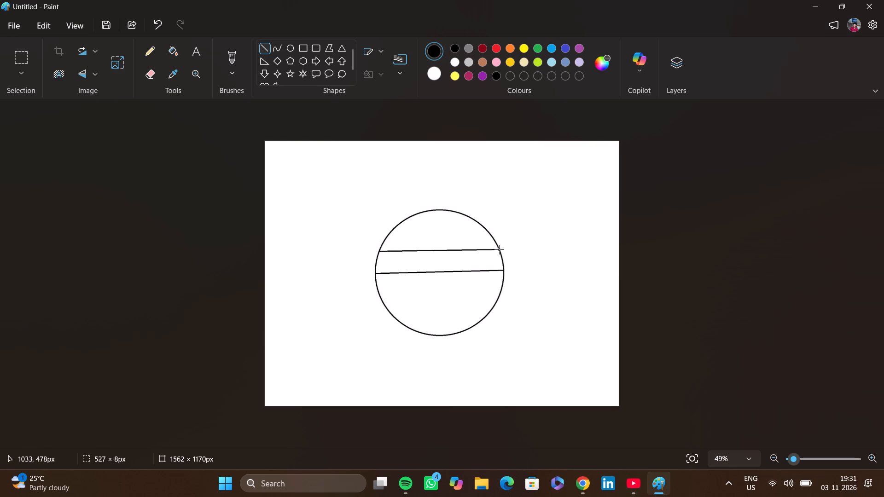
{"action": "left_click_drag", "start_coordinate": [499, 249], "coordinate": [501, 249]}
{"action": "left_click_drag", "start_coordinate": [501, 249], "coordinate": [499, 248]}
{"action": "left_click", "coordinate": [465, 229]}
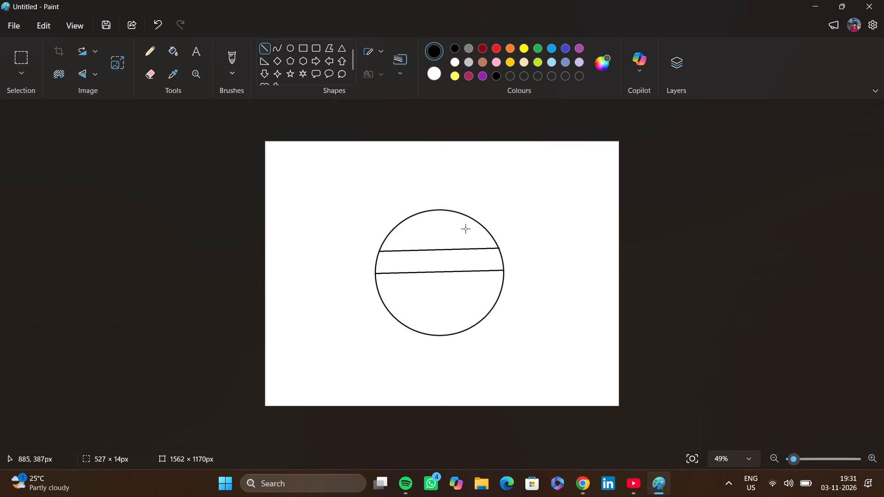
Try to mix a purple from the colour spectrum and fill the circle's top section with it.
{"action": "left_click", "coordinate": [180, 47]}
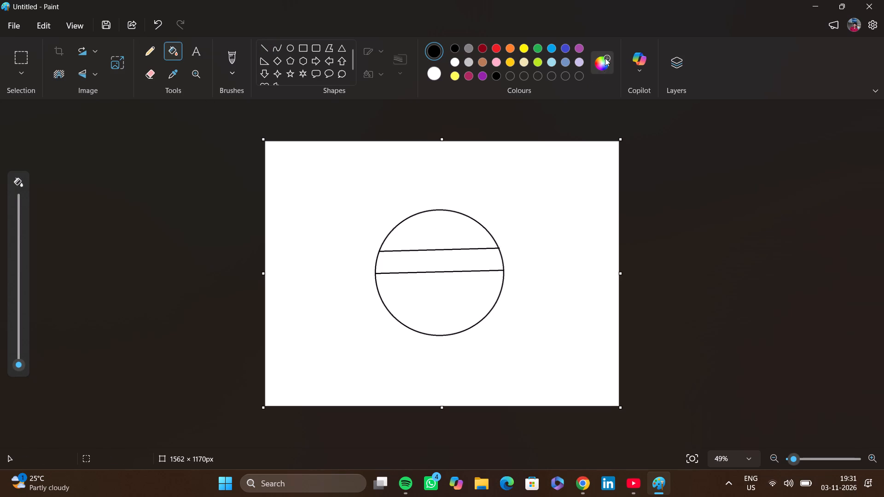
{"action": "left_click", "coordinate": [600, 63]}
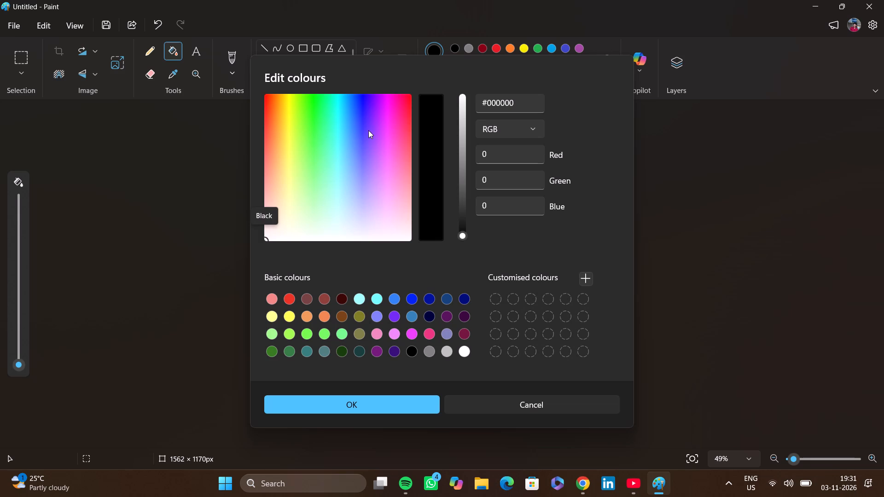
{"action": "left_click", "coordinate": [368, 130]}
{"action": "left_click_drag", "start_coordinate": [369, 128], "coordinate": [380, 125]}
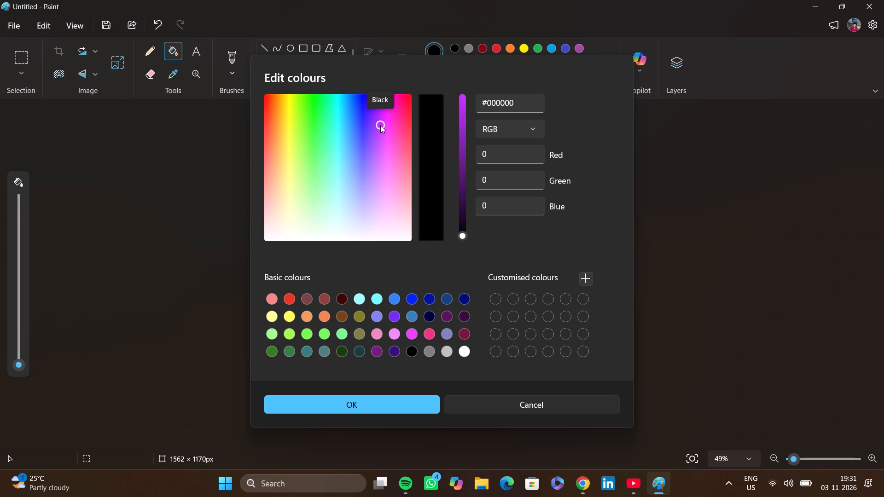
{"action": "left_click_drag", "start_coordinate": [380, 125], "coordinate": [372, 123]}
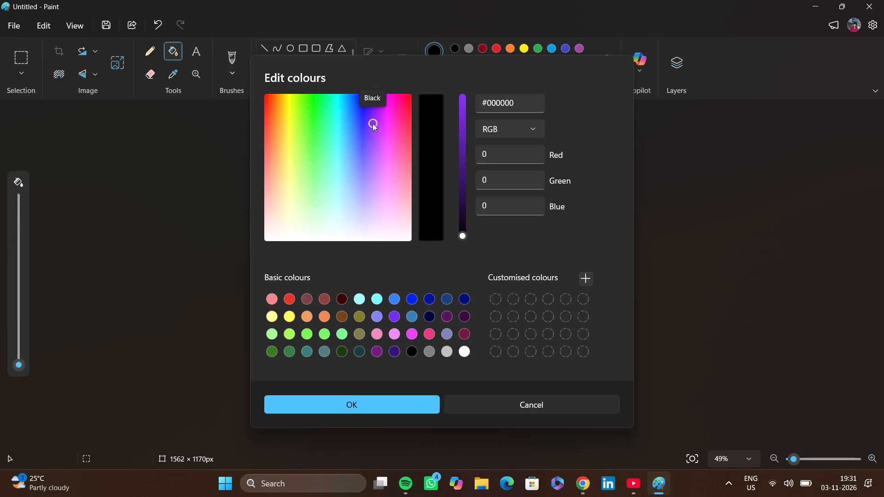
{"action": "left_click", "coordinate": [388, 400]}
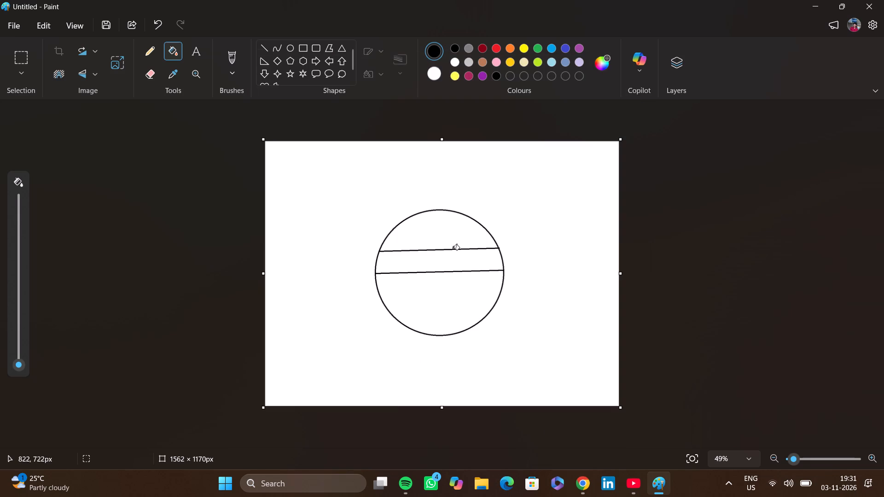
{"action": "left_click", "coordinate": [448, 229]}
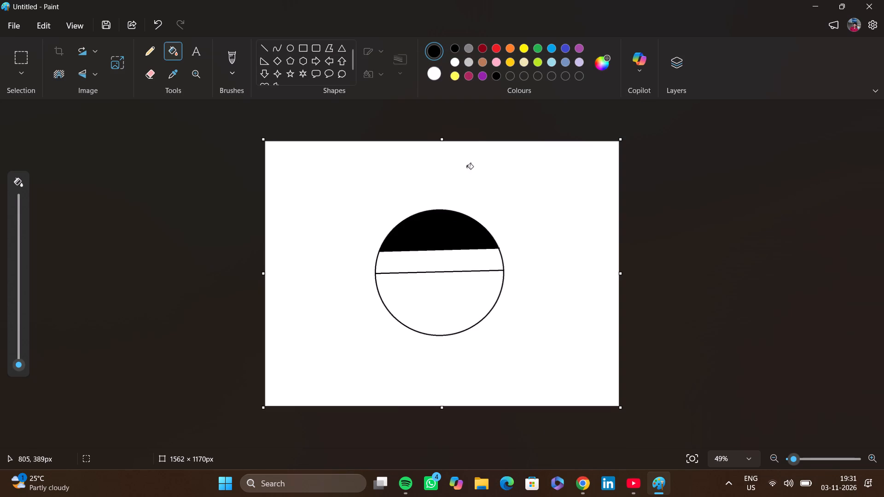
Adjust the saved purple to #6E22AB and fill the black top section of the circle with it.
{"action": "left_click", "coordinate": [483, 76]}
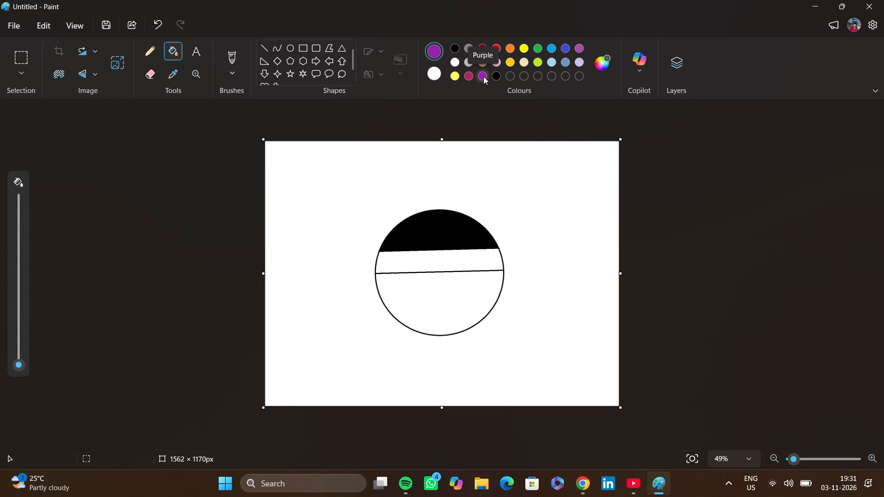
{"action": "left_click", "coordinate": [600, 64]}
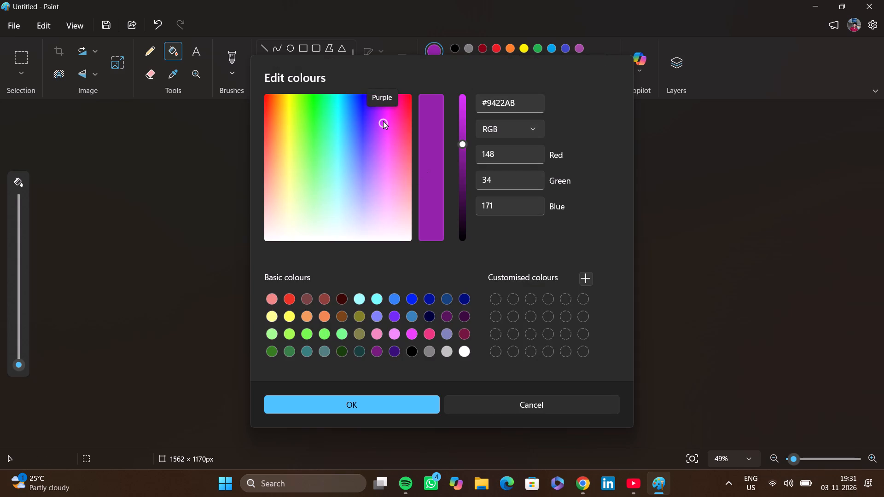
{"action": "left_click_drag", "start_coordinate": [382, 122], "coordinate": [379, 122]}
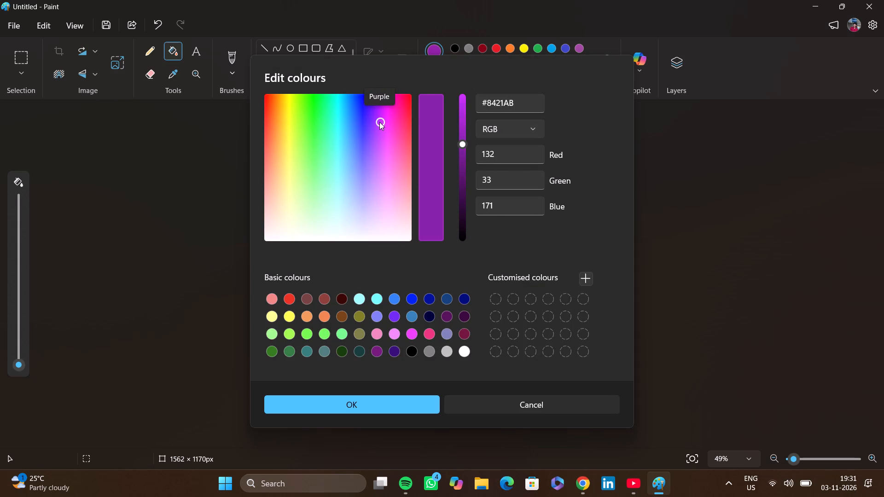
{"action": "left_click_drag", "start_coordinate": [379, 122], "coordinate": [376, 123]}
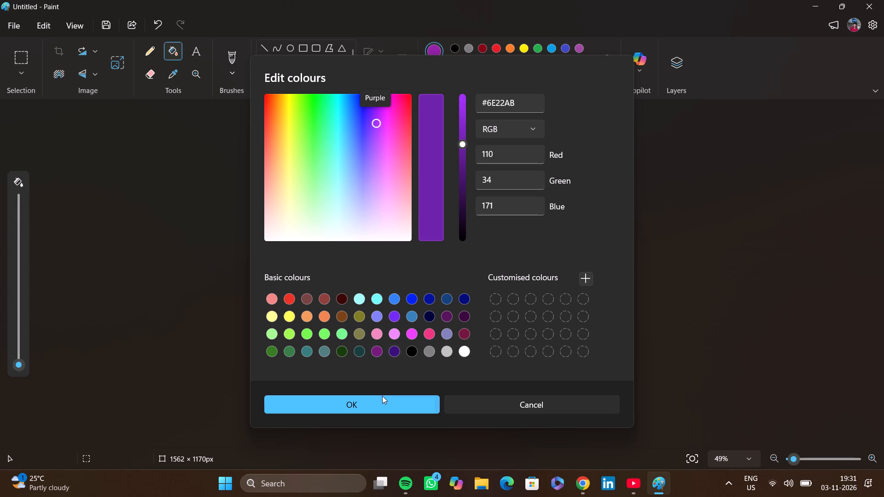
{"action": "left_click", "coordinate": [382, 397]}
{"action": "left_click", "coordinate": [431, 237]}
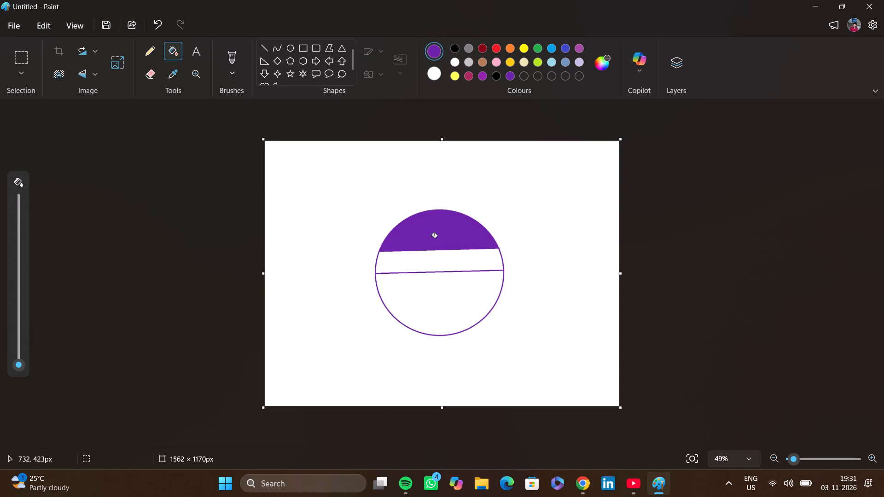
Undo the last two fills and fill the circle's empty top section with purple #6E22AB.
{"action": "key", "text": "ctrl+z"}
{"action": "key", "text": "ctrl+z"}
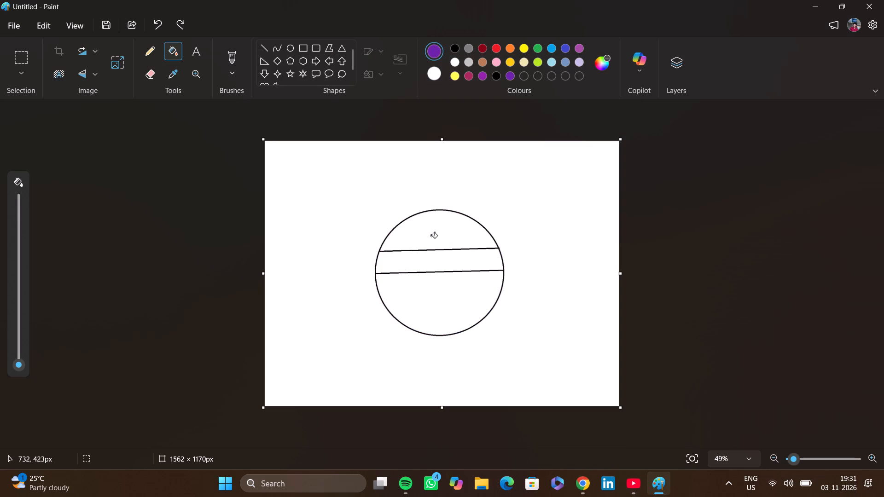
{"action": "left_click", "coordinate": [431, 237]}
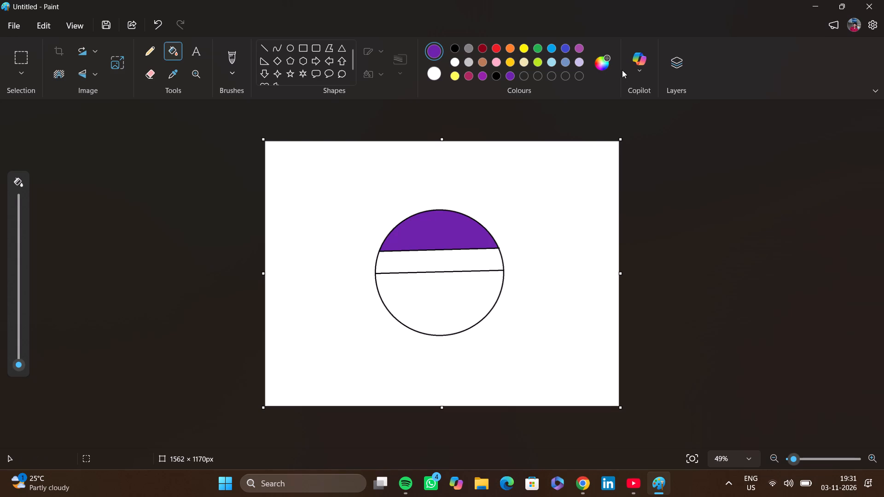
Mix a redder custom purple, #8C19AB, as the current drawing colour.
{"action": "left_click", "coordinate": [605, 67]}
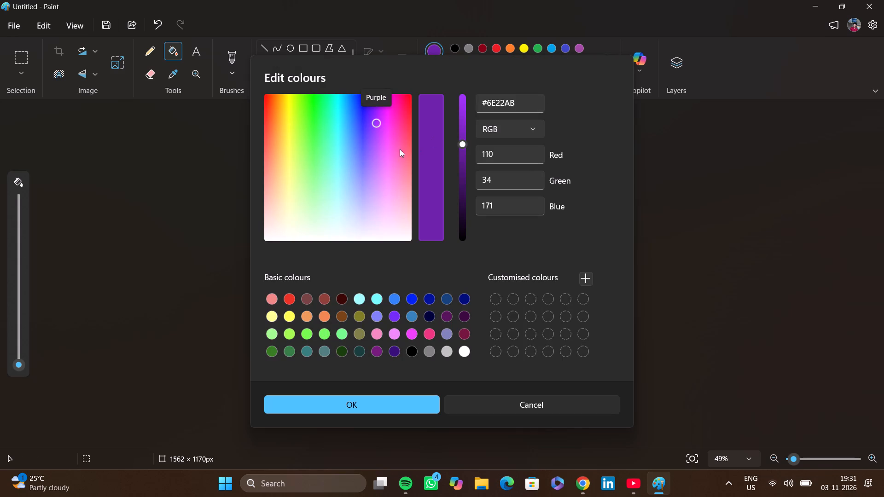
{"action": "left_click_drag", "start_coordinate": [376, 120], "coordinate": [379, 118]}
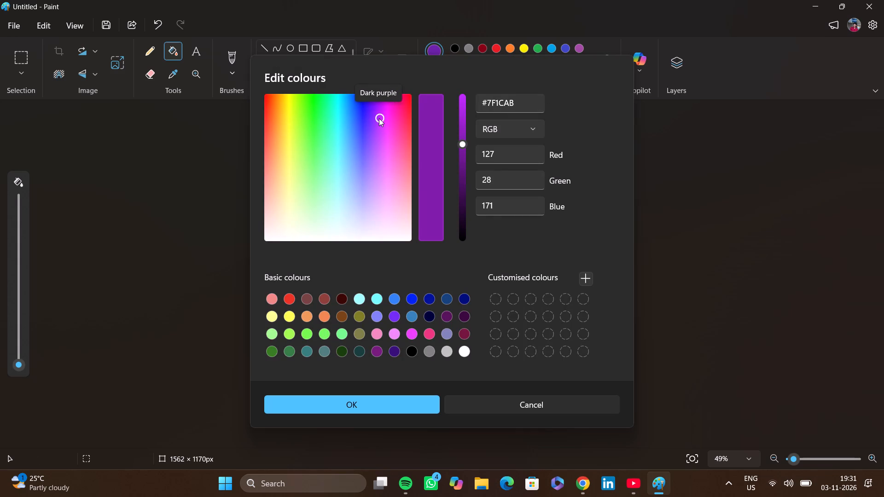
{"action": "left_click_drag", "start_coordinate": [379, 118], "coordinate": [380, 118]}
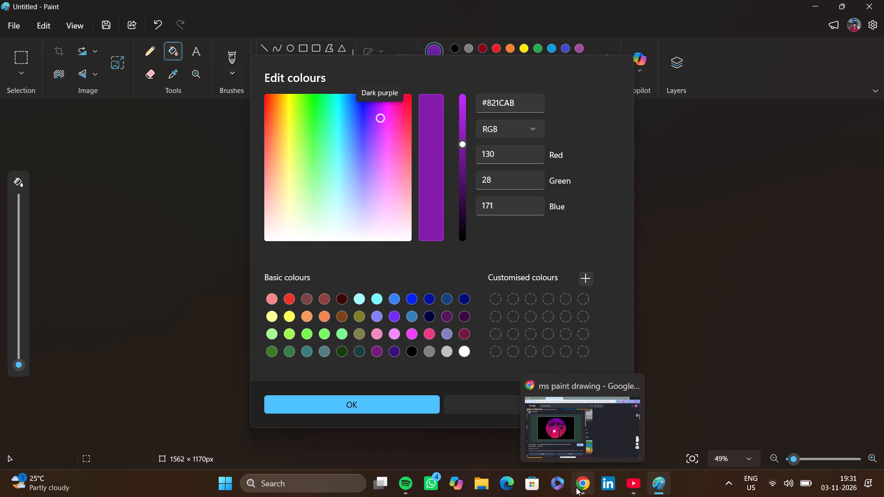
{"action": "left_click", "coordinate": [379, 115]}
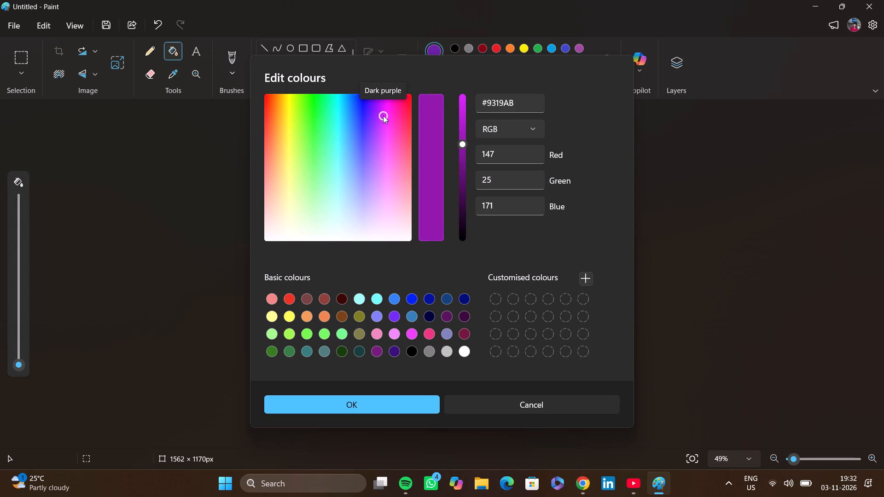
{"action": "left_click", "coordinate": [389, 416]}
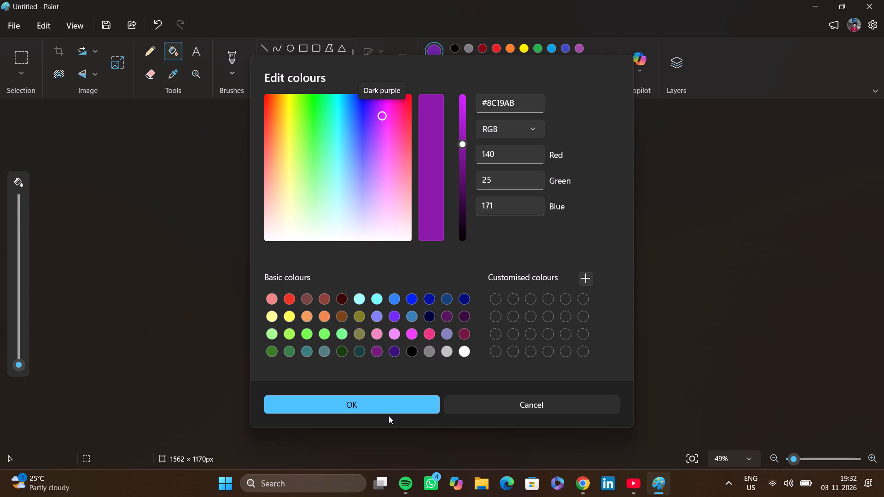
{"action": "left_click", "coordinate": [389, 410]}
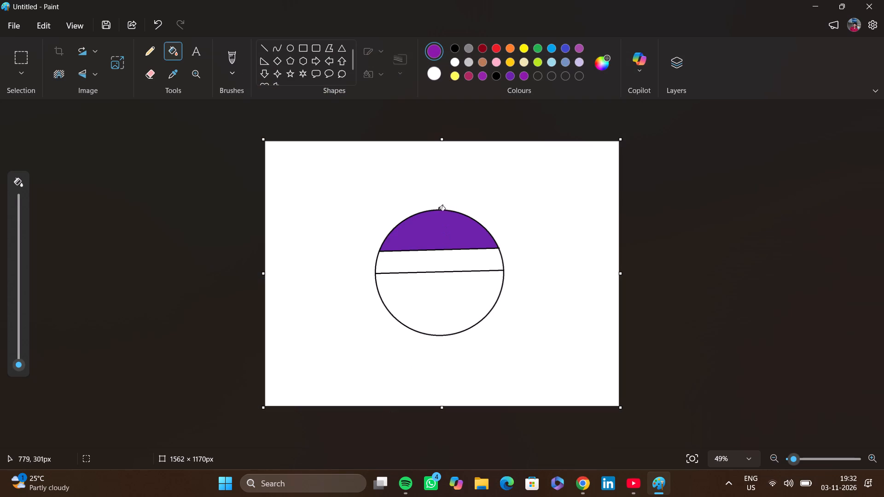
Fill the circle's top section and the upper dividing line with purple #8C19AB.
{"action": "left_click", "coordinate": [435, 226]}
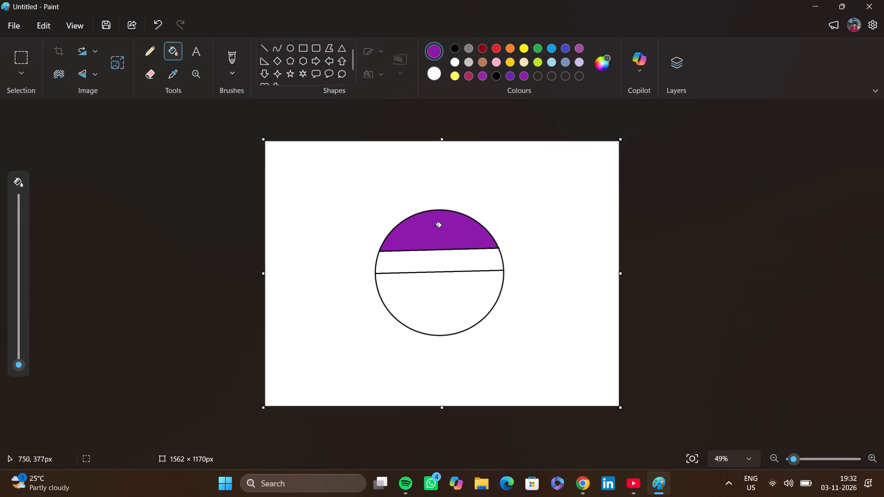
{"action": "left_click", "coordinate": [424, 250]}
Undo the fills and both dividing lines until only the black circle outline is left.
{"action": "key", "text": "ctrl+z"}
{"action": "key", "text": "ctrl+z"}
{"action": "key", "text": "ctrl+z"}
{"action": "key", "text": "ctrl+z"}
{"action": "key", "text": "ctrl+z"}
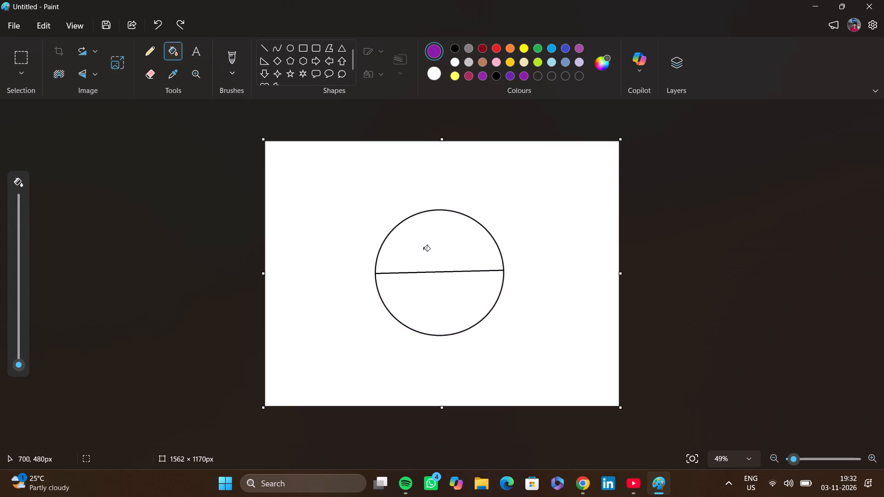
Draw a straight purple #8C19AB line horizontally across the upper part of the circle, from outline to outline.
{"action": "left_click", "coordinate": [527, 75]}
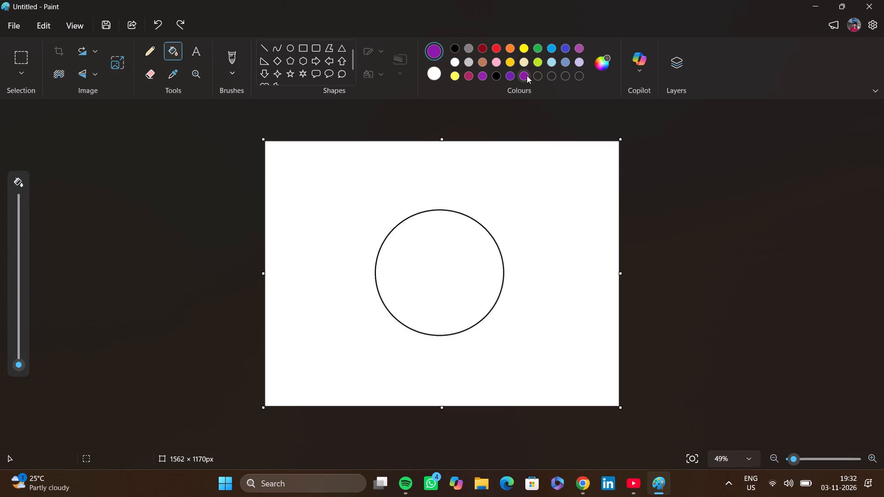
{"action": "left_click", "coordinate": [262, 49]}
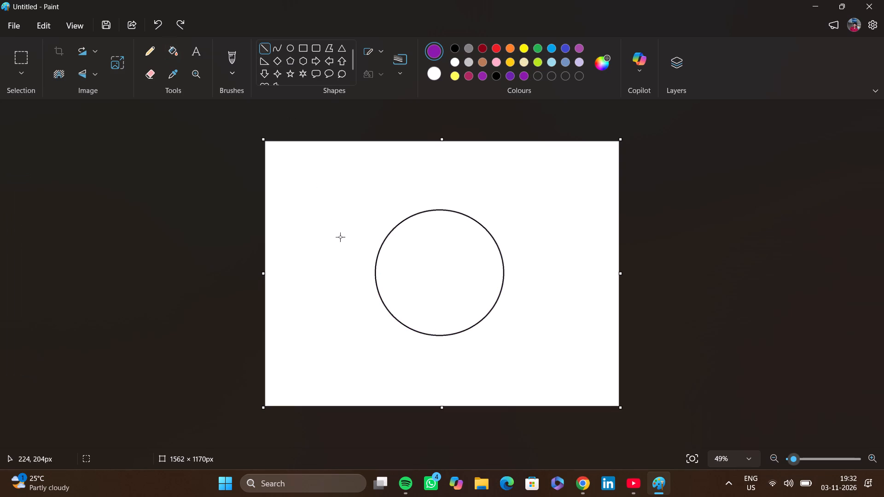
{"action": "left_click_drag", "start_coordinate": [384, 243], "coordinate": [495, 243]}
{"action": "left_click", "coordinate": [398, 194]}
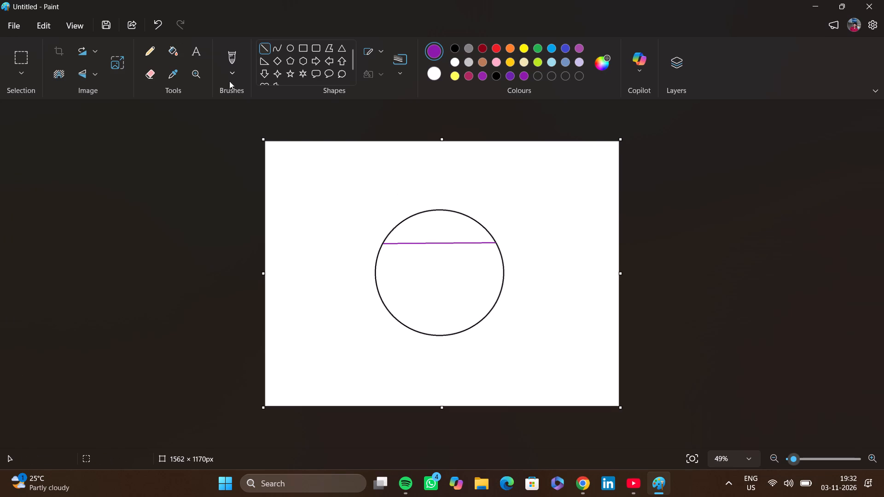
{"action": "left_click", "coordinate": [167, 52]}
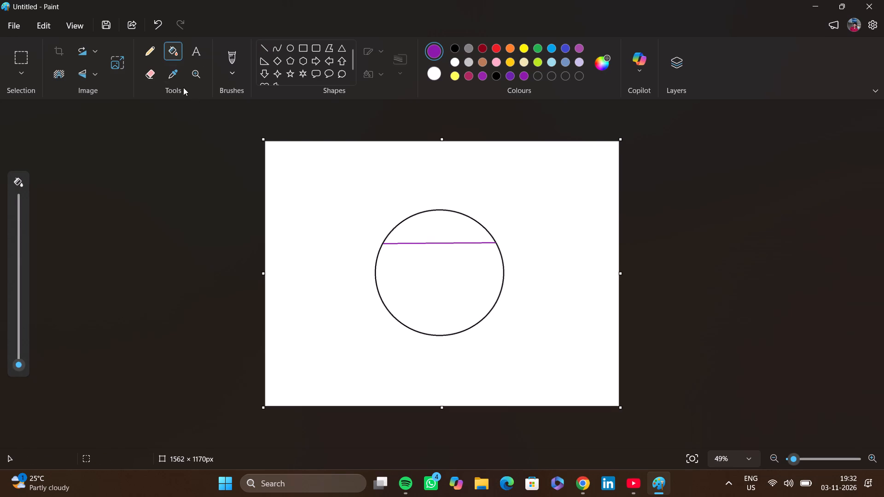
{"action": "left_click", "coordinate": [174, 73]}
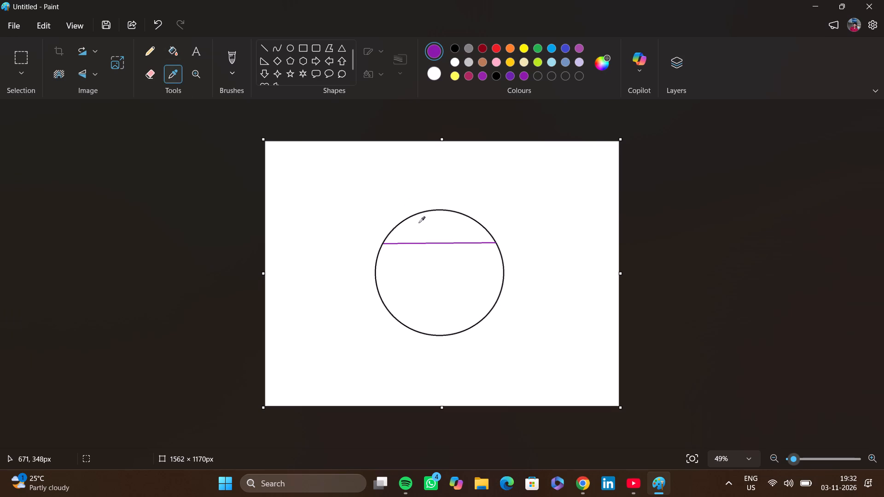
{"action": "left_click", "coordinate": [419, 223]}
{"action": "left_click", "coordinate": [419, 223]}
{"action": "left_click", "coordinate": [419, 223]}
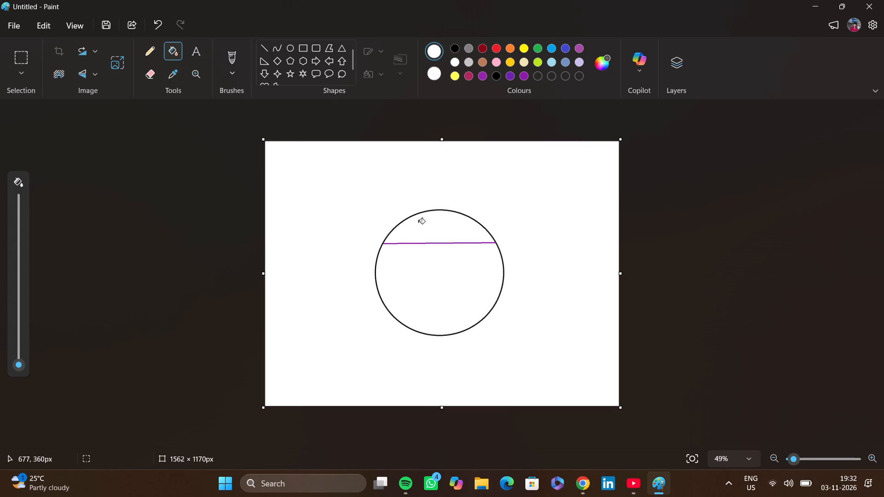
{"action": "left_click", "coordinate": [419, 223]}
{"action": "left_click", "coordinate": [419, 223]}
Fill the circle's top section above the dividing line with the saved purple #8C19AB.
{"action": "left_click", "coordinate": [174, 52]}
{"action": "left_click", "coordinate": [522, 77]}
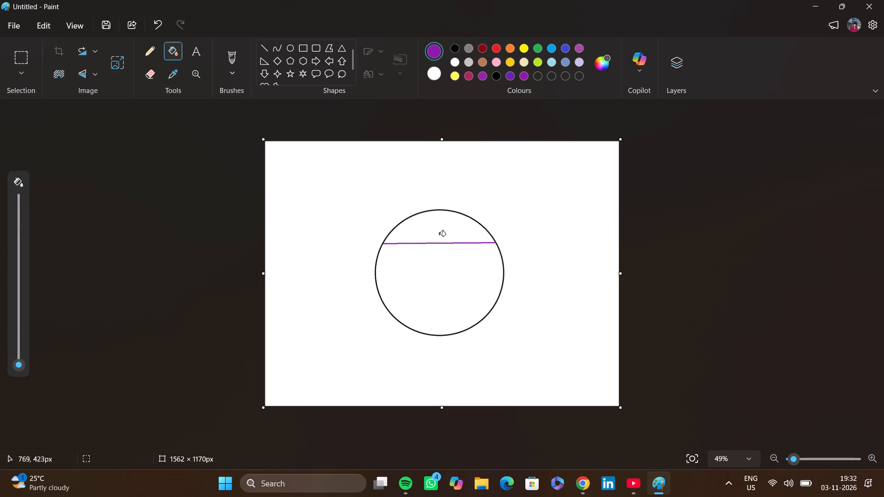
{"action": "left_click", "coordinate": [439, 235]}
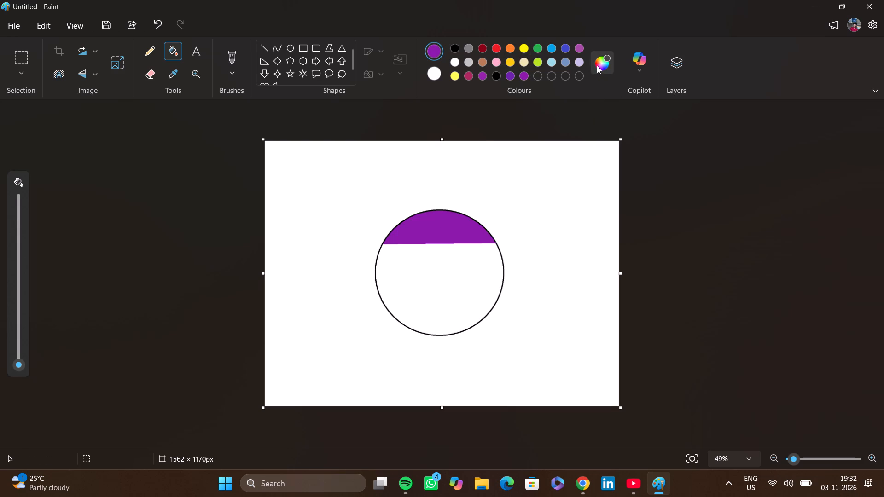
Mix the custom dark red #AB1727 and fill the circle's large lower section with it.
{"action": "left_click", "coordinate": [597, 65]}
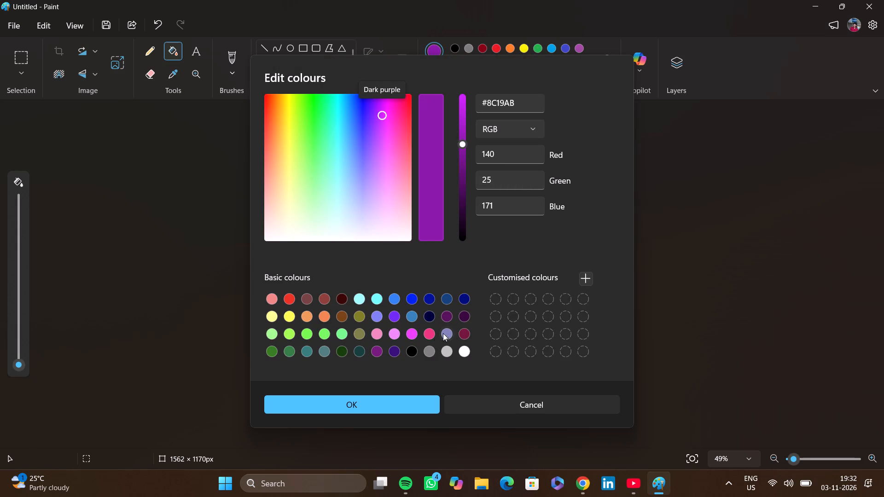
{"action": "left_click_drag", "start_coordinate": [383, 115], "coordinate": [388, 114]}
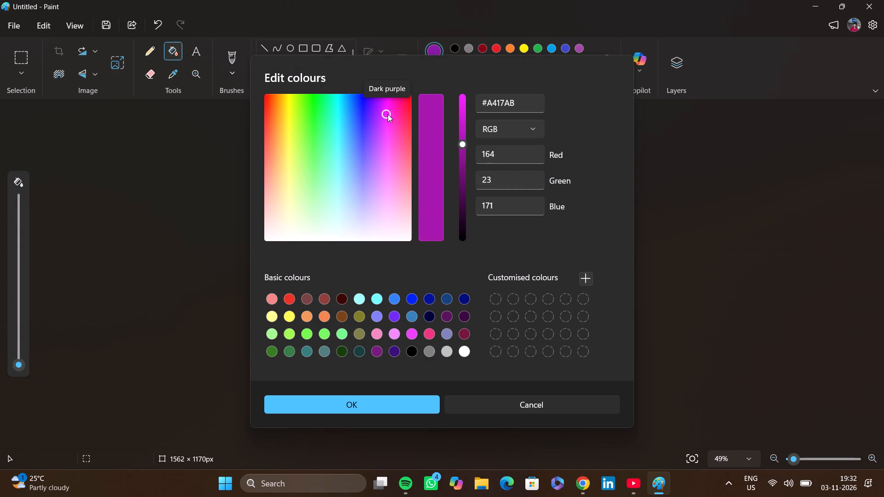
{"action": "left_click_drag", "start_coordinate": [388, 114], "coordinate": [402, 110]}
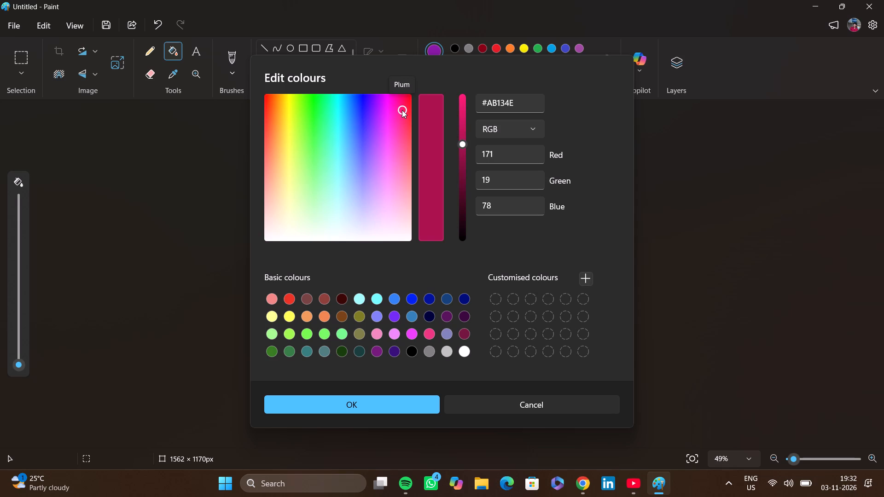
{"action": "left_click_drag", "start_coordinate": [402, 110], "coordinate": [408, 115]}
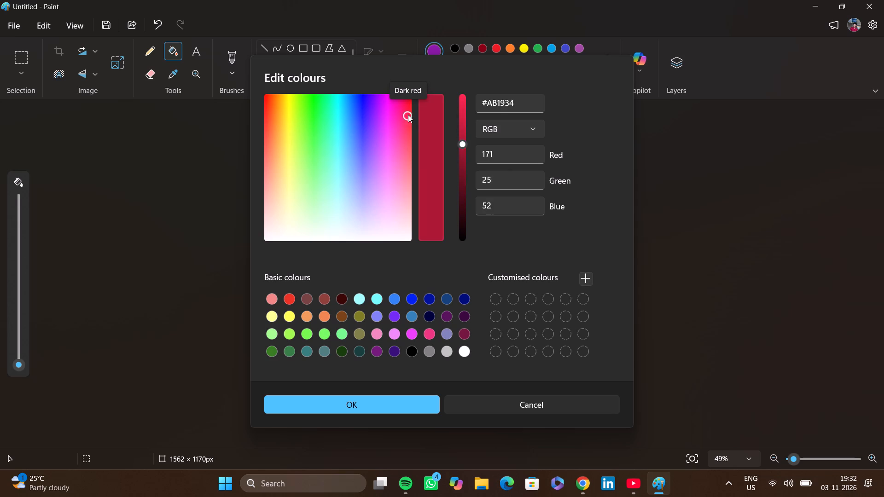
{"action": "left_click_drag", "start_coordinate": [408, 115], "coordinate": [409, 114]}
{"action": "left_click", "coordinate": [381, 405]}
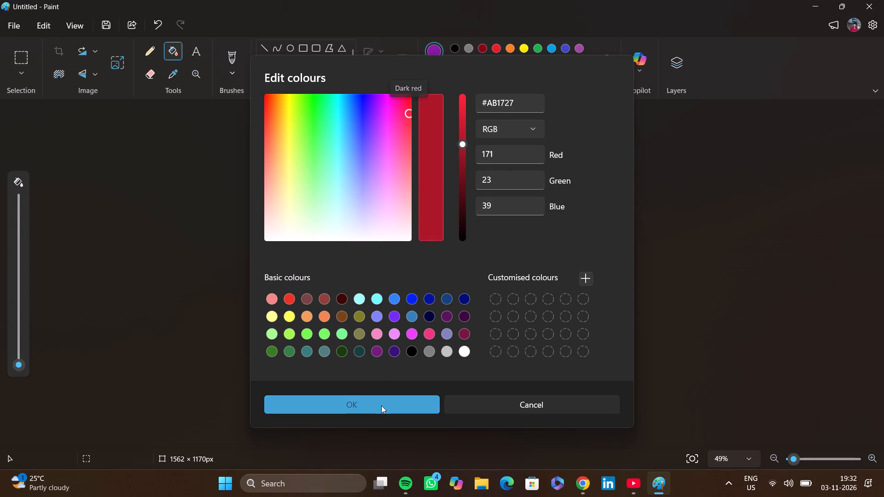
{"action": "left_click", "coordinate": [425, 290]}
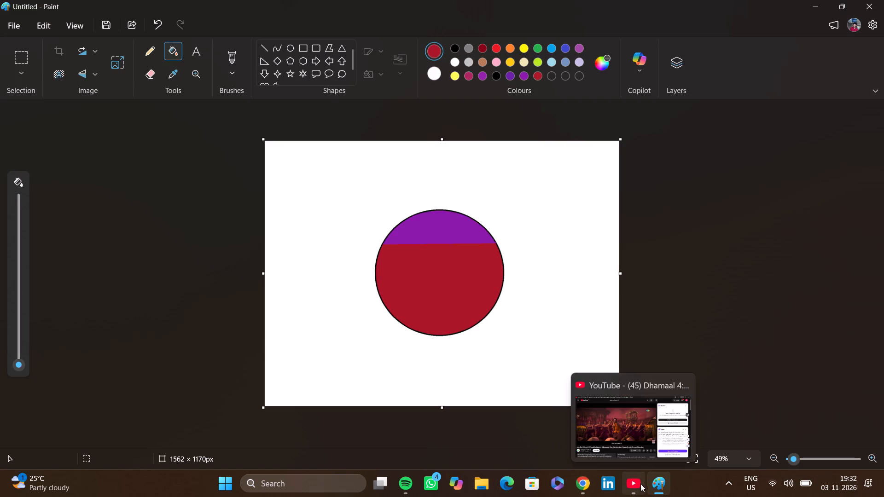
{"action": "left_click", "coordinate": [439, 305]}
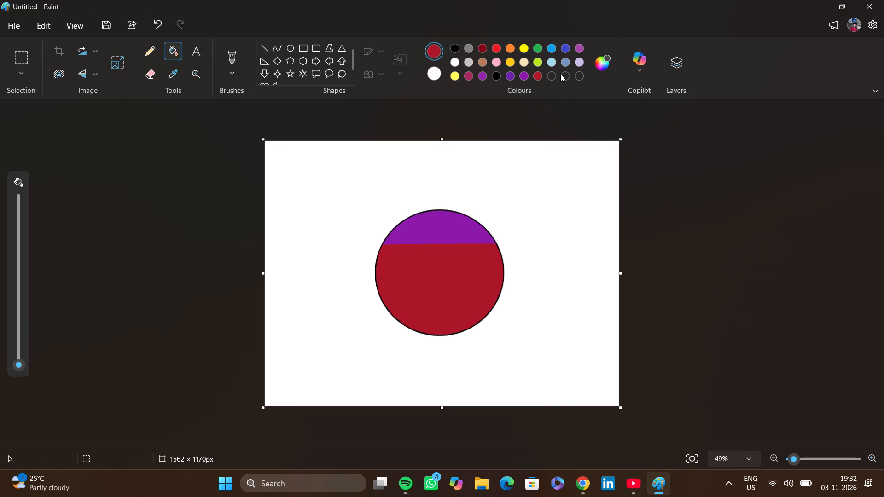
Fill the circle's lower section with the saved raspberry-pink custom colour.
{"action": "left_click", "coordinate": [470, 77]}
{"action": "left_click", "coordinate": [452, 274]}
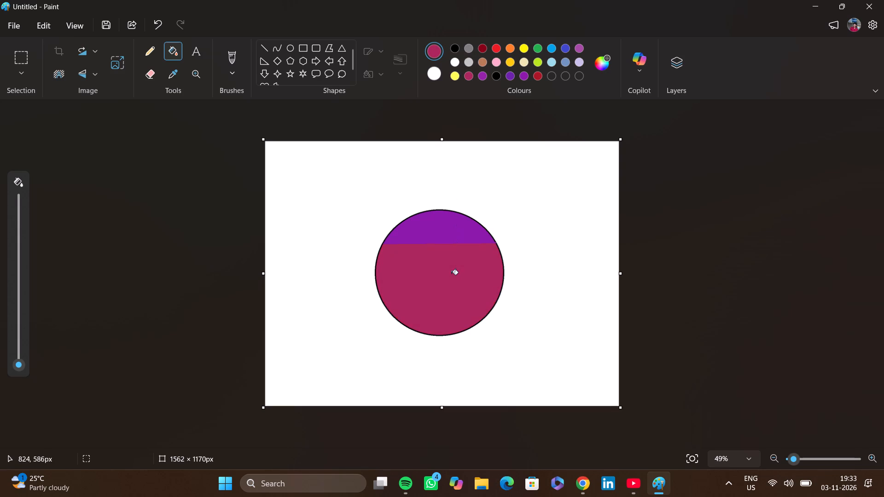
Fill the white background around the circle with black.
{"action": "left_click", "coordinate": [453, 46]}
{"action": "left_click", "coordinate": [351, 173]}
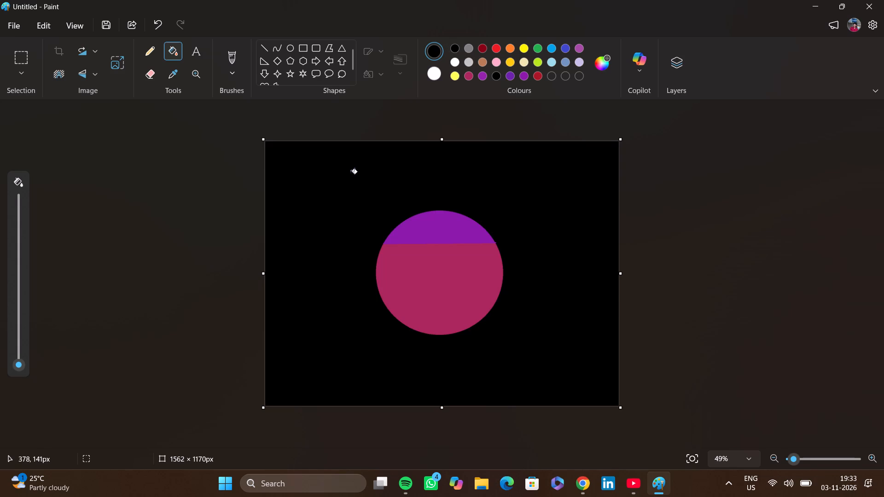
Roughen the boundary between the purple and pink areas with raspberry-pink Crayon strokes across the circle's full width.
{"action": "left_click", "coordinate": [482, 78]}
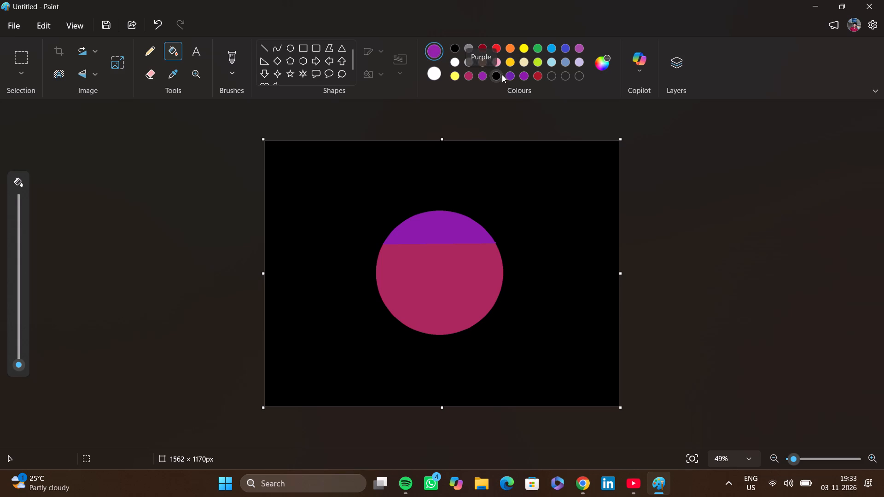
{"action": "left_click", "coordinate": [467, 76]}
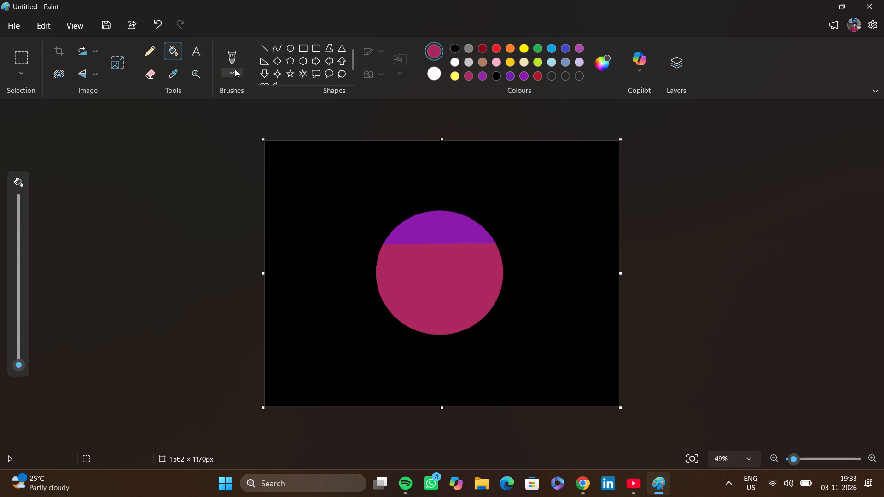
{"action": "left_click", "coordinate": [235, 69]}
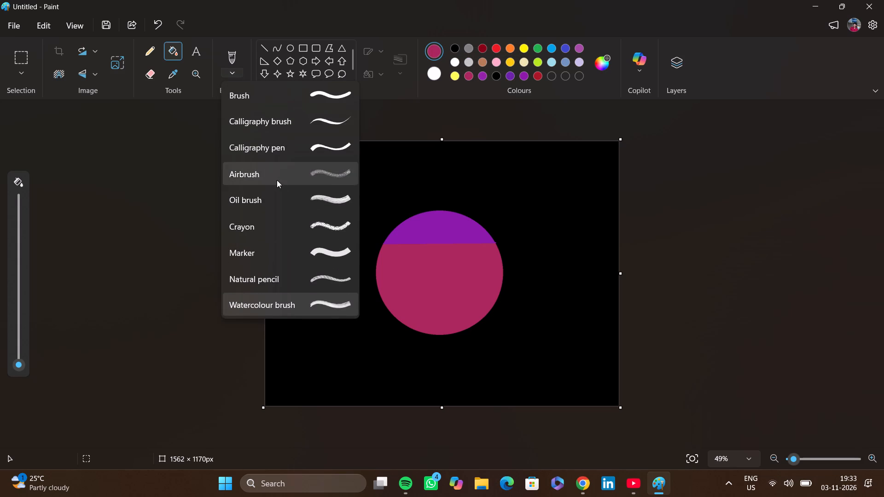
{"action": "left_click", "coordinate": [297, 235]}
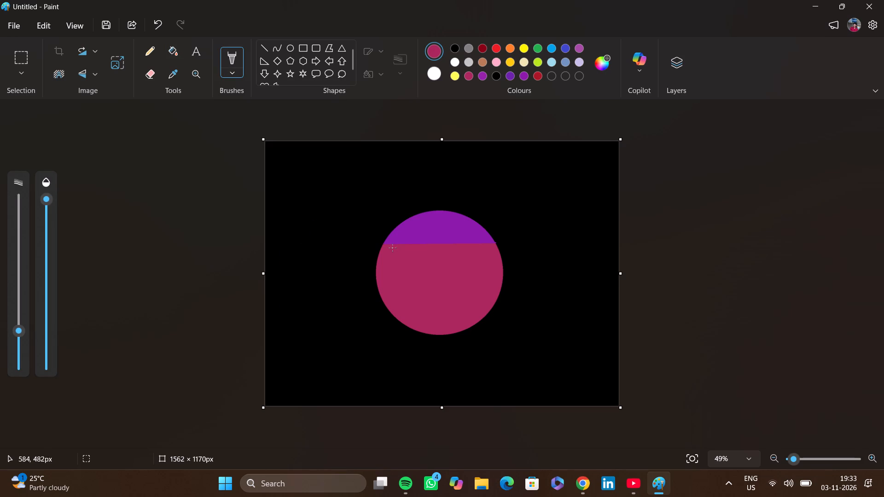
{"action": "left_click_drag", "start_coordinate": [387, 246], "coordinate": [400, 245]}
{"action": "left_click_drag", "start_coordinate": [400, 245], "coordinate": [386, 243]}
{"action": "left_click_drag", "start_coordinate": [386, 243], "coordinate": [424, 241]}
{"action": "left_click_drag", "start_coordinate": [424, 241], "coordinate": [426, 242]}
{"action": "left_click_drag", "start_coordinate": [426, 242], "coordinate": [493, 243]}
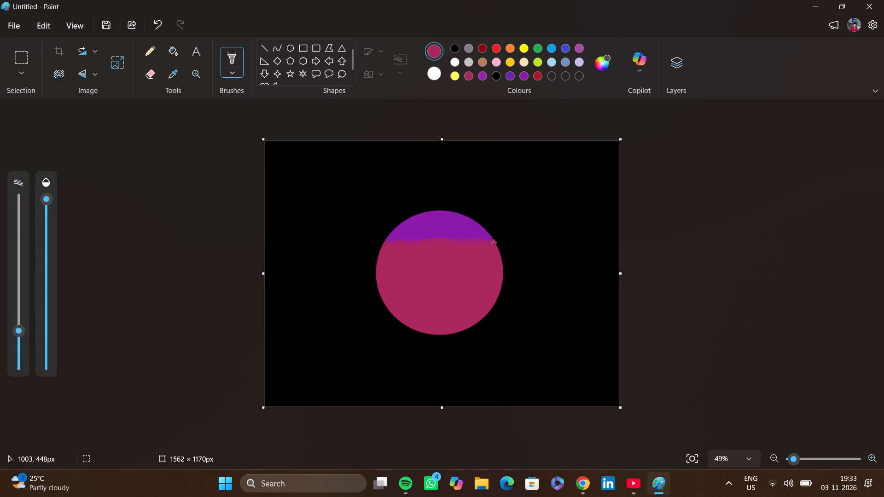
{"action": "left_click_drag", "start_coordinate": [493, 243], "coordinate": [481, 241]}
{"action": "left_click_drag", "start_coordinate": [481, 241], "coordinate": [491, 242]}
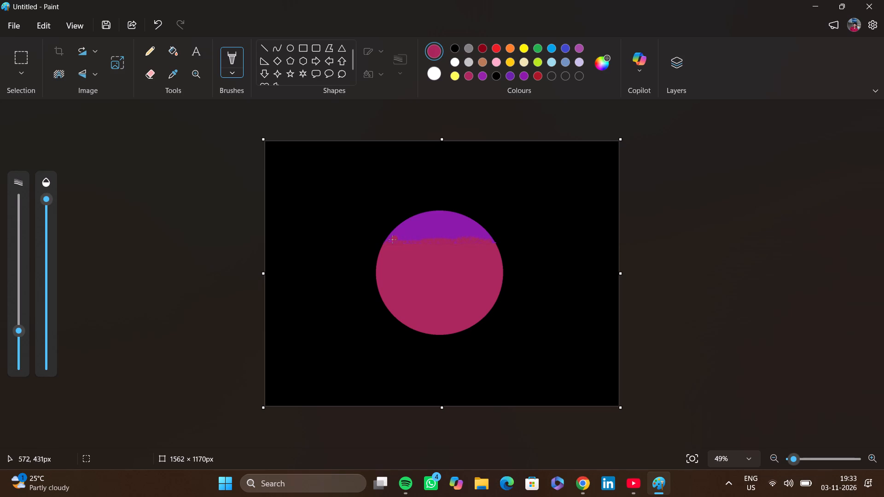
{"action": "left_click_drag", "start_coordinate": [389, 239], "coordinate": [404, 232]}
{"action": "left_click_drag", "start_coordinate": [428, 231], "coordinate": [454, 230]}
{"action": "left_click_drag", "start_coordinate": [439, 217], "coordinate": [417, 231]}
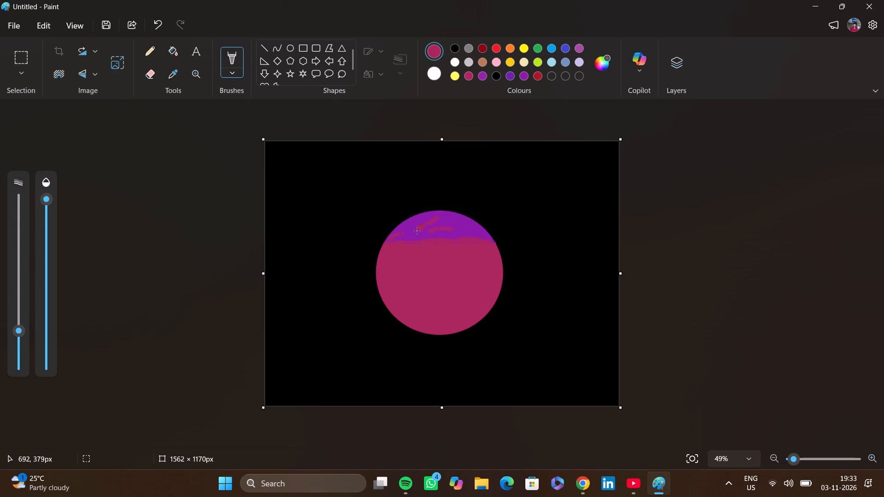
{"action": "left_click_drag", "start_coordinate": [417, 231], "coordinate": [415, 231]}
{"action": "left_click_drag", "start_coordinate": [469, 231], "coordinate": [483, 232]}
{"action": "left_click_drag", "start_coordinate": [462, 230], "coordinate": [449, 238]}
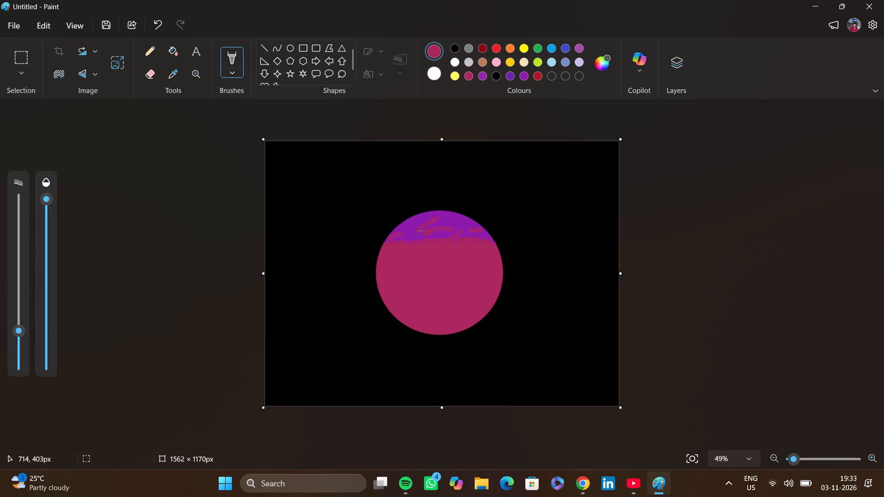
{"action": "left_click_drag", "start_coordinate": [416, 231], "coordinate": [411, 236]}
{"action": "left_click_drag", "start_coordinate": [417, 222], "coordinate": [407, 230]}
{"action": "left_click_drag", "start_coordinate": [448, 221], "coordinate": [459, 222]}
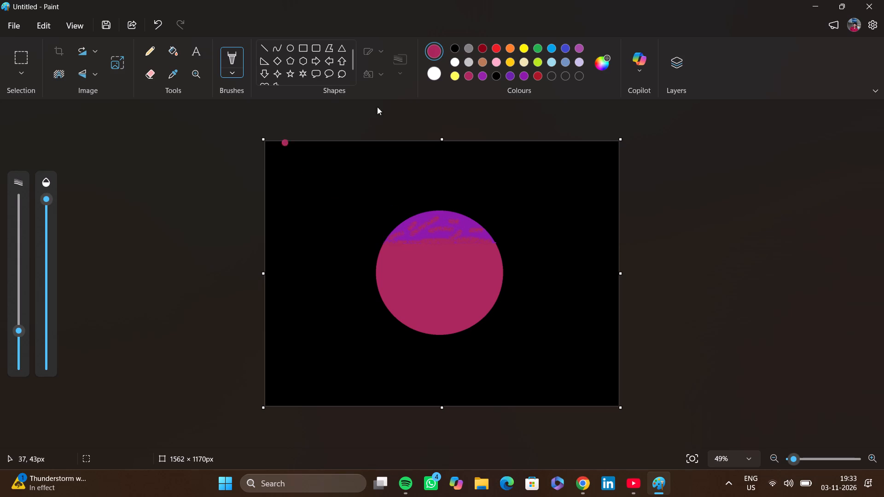
Place a solid white moon just below the circle's centre with an enlarged Brush, replacing the first attempt after checking the reference drawing.
{"action": "left_click", "coordinate": [454, 65]}
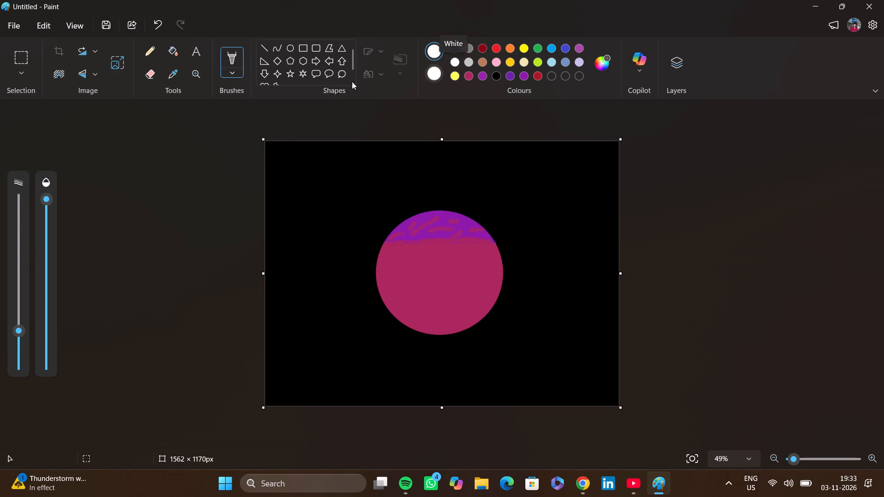
{"action": "left_click", "coordinate": [236, 71]}
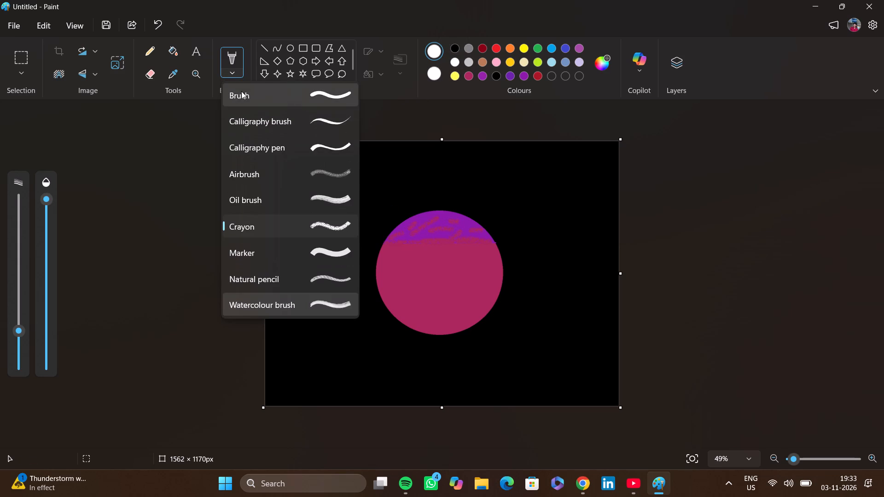
{"action": "left_click", "coordinate": [241, 91]}
{"action": "left_click_drag", "start_coordinate": [17, 280], "coordinate": [17, 260]}
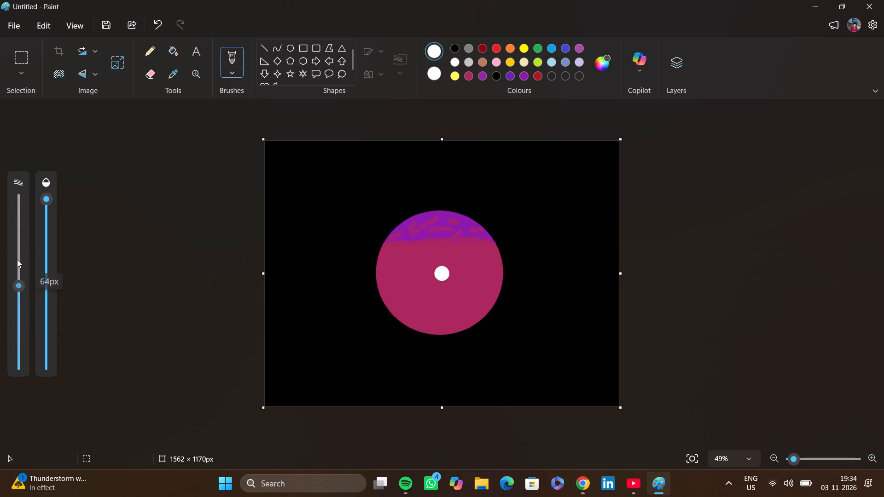
{"action": "left_click_drag", "start_coordinate": [17, 260], "coordinate": [17, 237]}
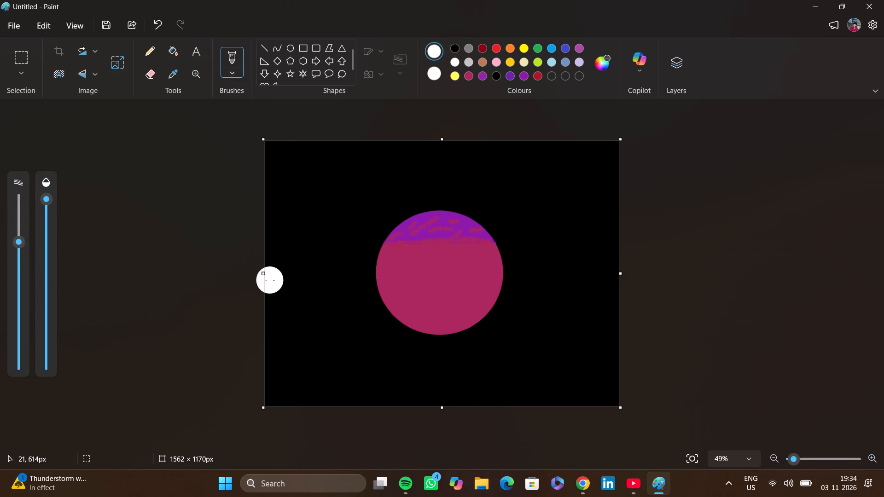
{"action": "left_click", "coordinate": [416, 271]}
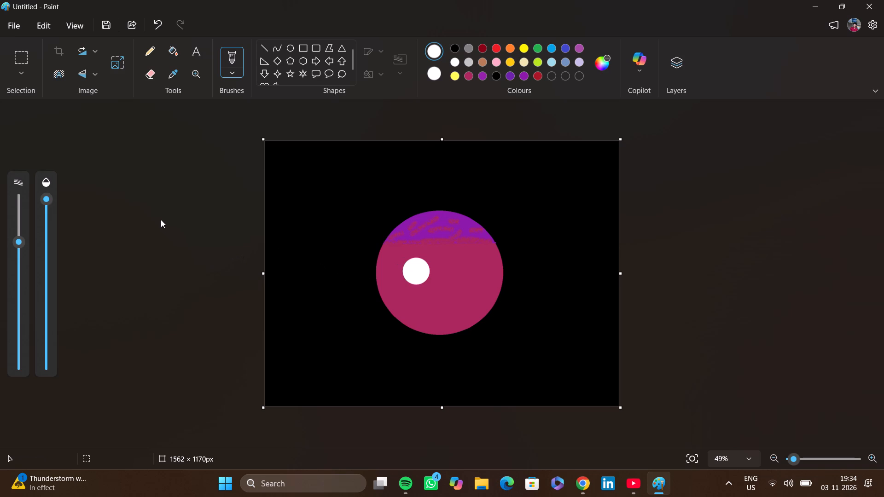
{"action": "left_click", "coordinate": [579, 488]}
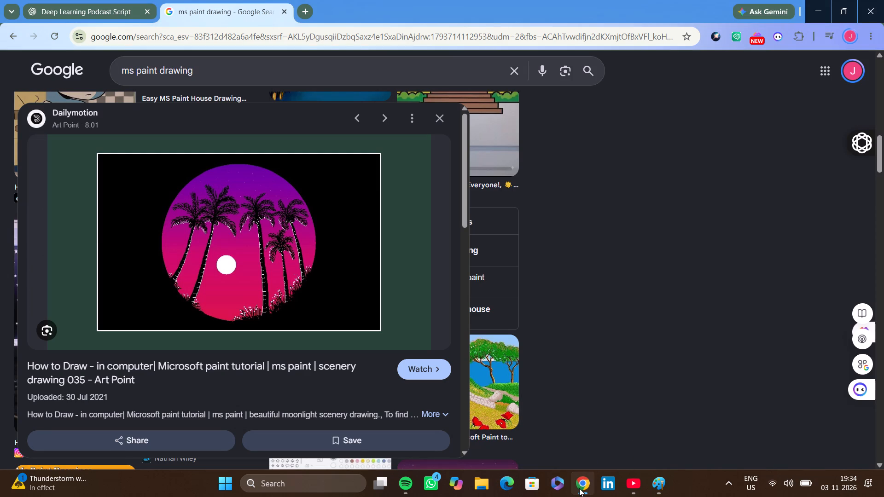
{"action": "left_click", "coordinate": [663, 372]}
{"action": "left_click", "coordinate": [660, 480]}
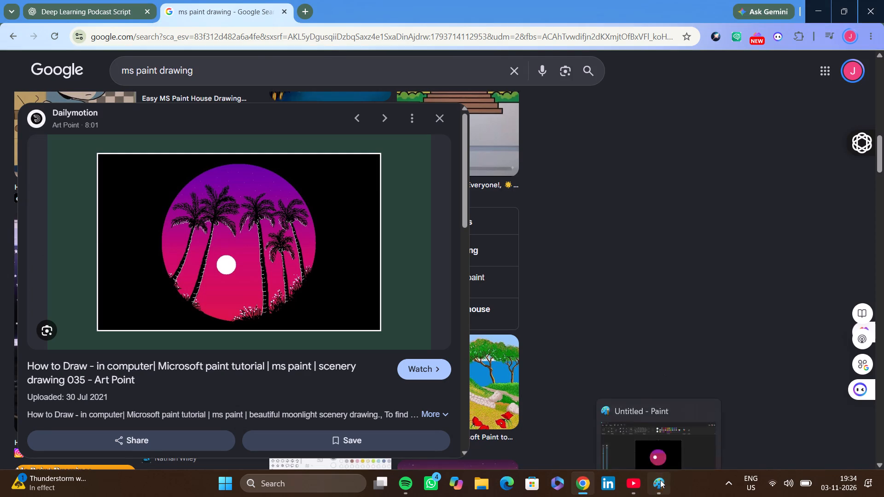
{"action": "key", "text": "ctrl+z"}
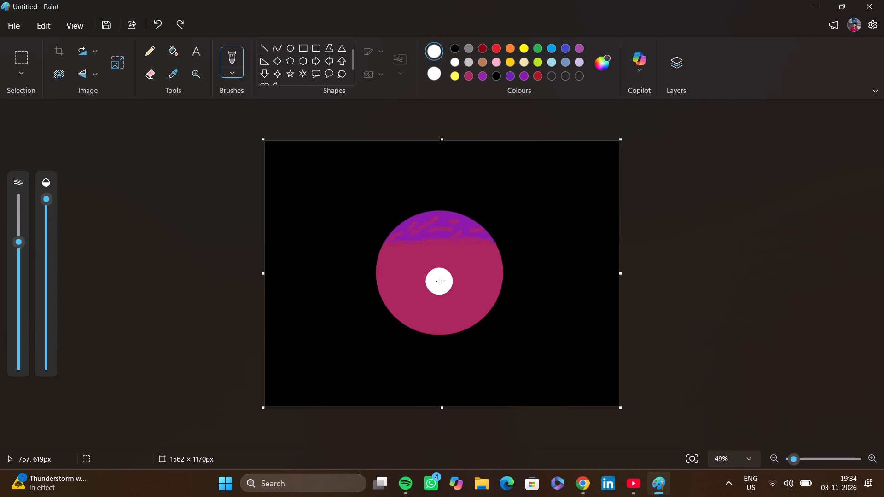
{"action": "left_click", "coordinate": [440, 281]}
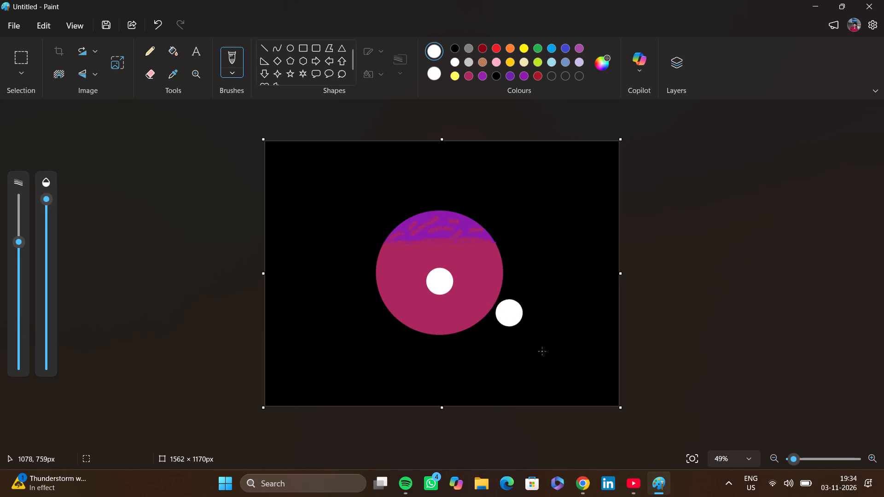
Switch to Chrome, close the reference preview, search Google Images for "coconut tree drawing" and look through the results.
{"action": "left_click", "coordinate": [582, 490]}
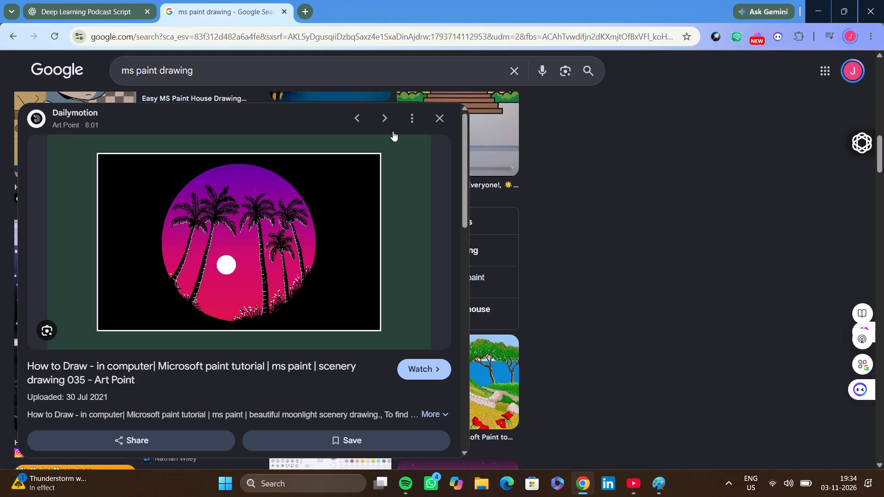
{"action": "left_click", "coordinate": [444, 116]}
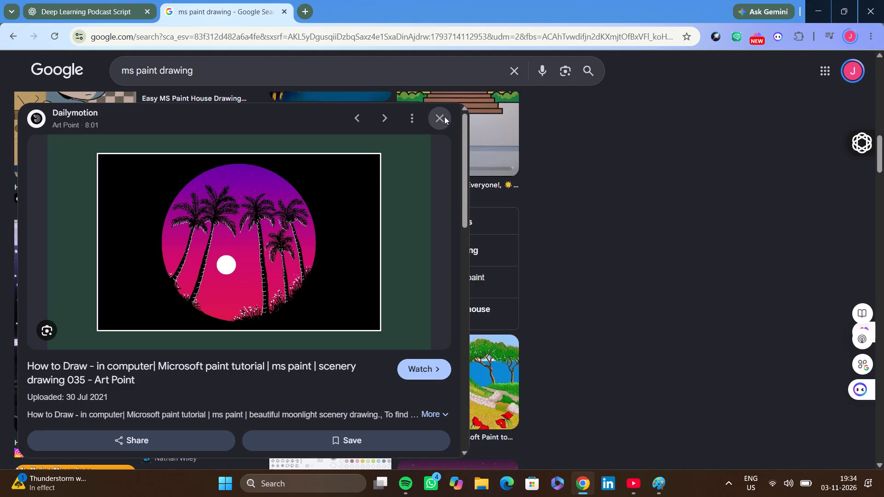
{"action": "left_click", "coordinate": [509, 75]}
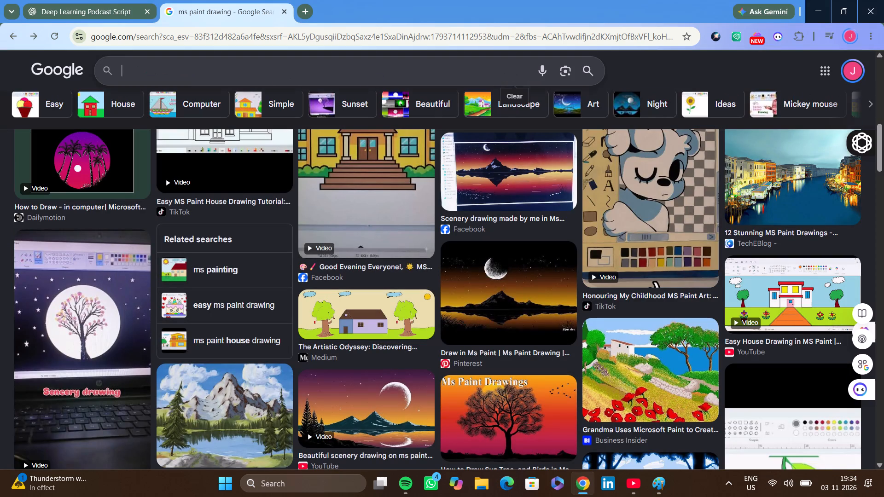
{"action": "left_click", "coordinate": [509, 75]}
{"action": "type", "text": "co"}
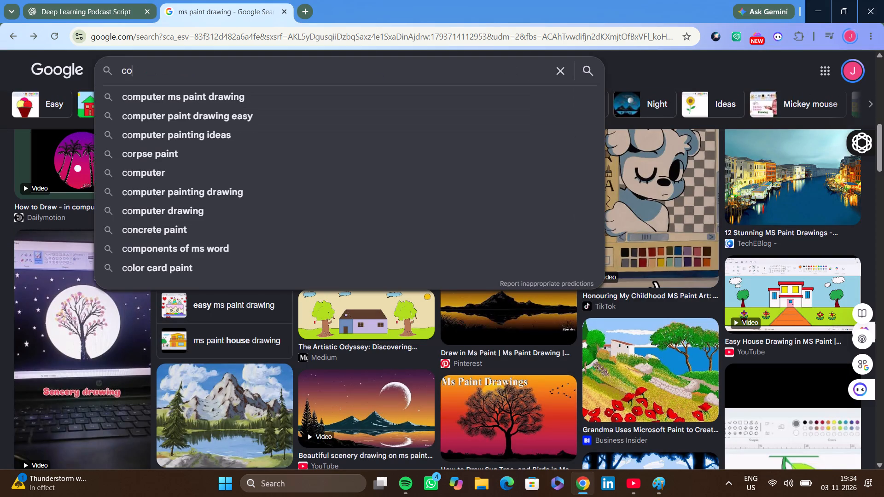
{"action": "type", "text": "cco"}
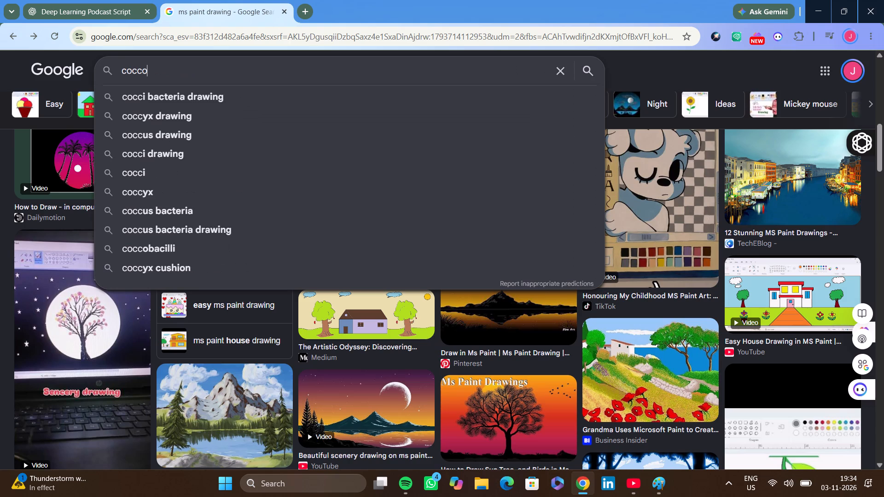
{"action": "key", "text": "BackSpace"}
{"action": "key", "text": "BackSpace"}
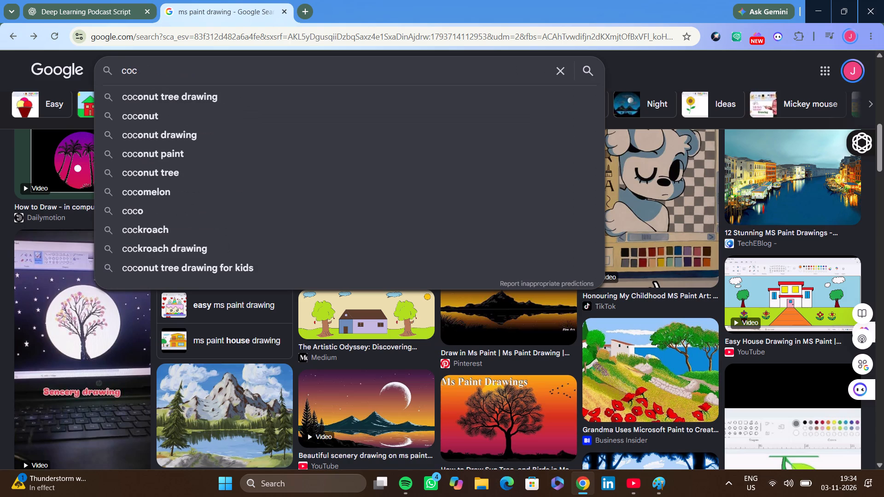
{"action": "left_click", "coordinate": [323, 99]}
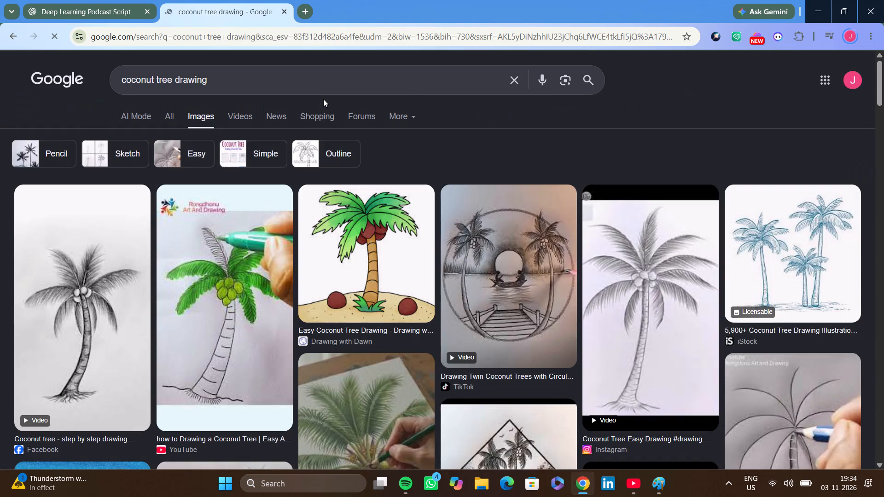
{"action": "scroll", "coordinate": [270, 190], "scroll_direction": "down", "scroll_amount": 1}
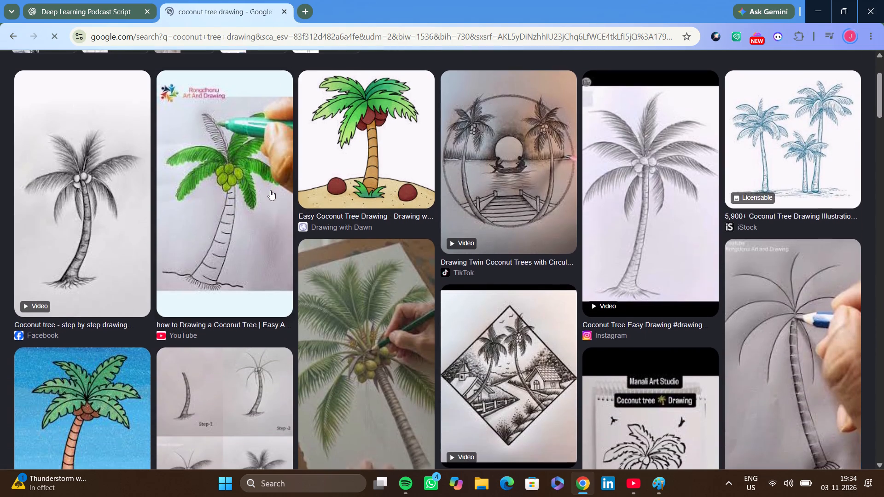
{"action": "scroll", "coordinate": [270, 190], "scroll_direction": "down", "scroll_amount": 3}
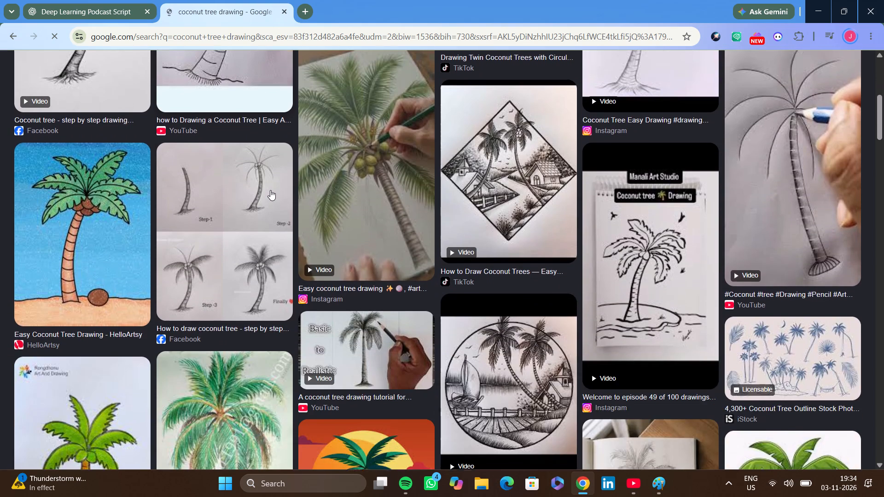
{"action": "scroll", "coordinate": [270, 190], "scroll_direction": "down", "scroll_amount": 1}
{"action": "scroll", "coordinate": [270, 190], "scroll_direction": "up", "scroll_amount": 5}
Change the image search to "coconut tree dark image near beach".
{"action": "left_click", "coordinate": [249, 79]}
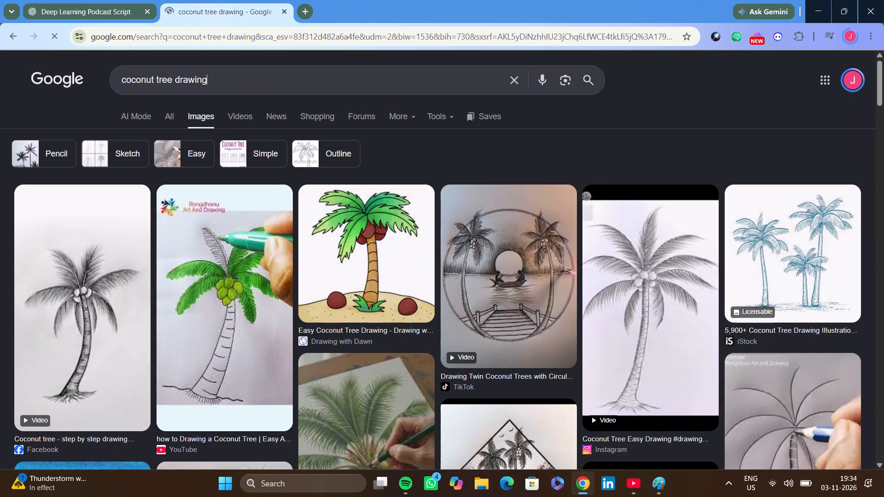
{"action": "key", "text": "BackSpace"}
{"action": "key", "text": "BackSpace"}
{"action": "key", "text": "BackSpace"}
{"action": "key", "text": "BackSpace"}
{"action": "key", "text": "BackSpace"}
{"action": "key", "text": "BackSpace"}
{"action": "key", "text": "BackSpace"}
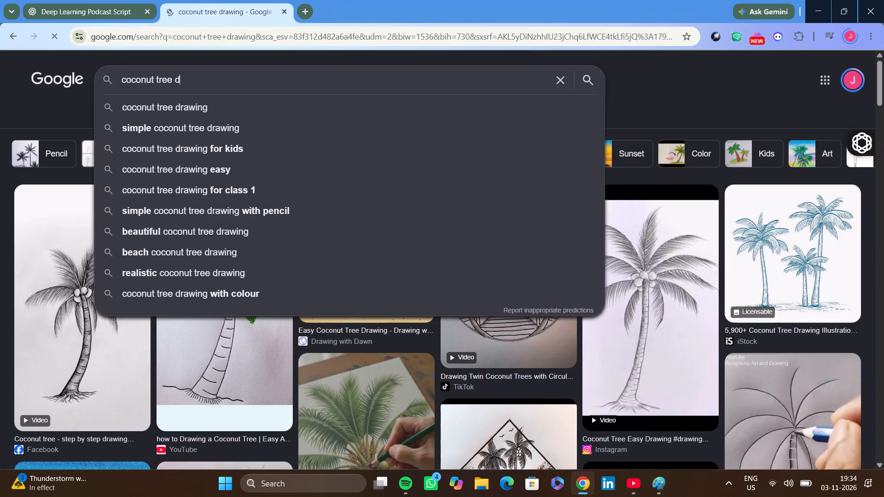
{"action": "type", "text": "dark"}
{"action": "key", "text": "space"}
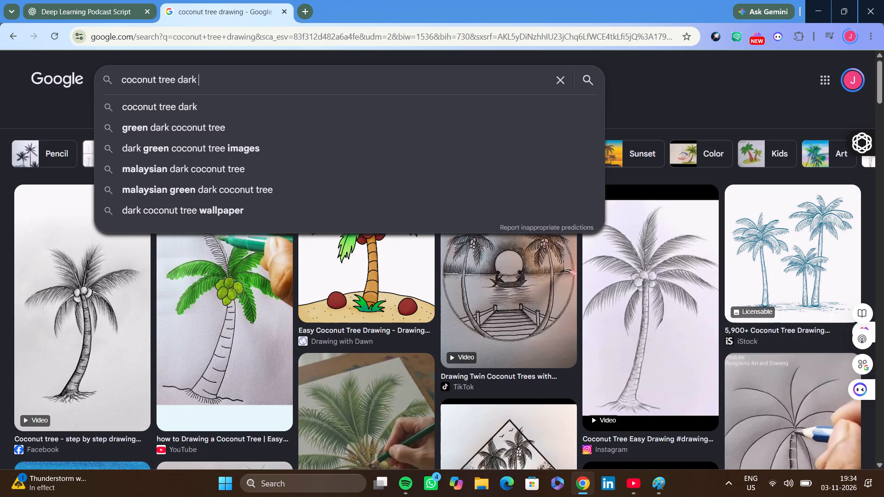
{"action": "type", "text": "image"}
{"action": "key", "text": "space"}
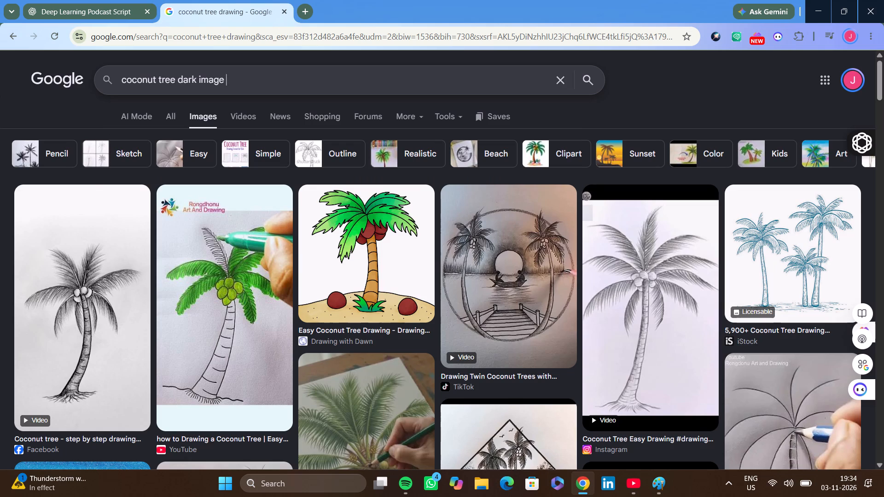
{"action": "type", "text": "near"}
{"action": "key", "text": "space"}
{"action": "type", "text": "beach"}
{"action": "key", "text": "space"}
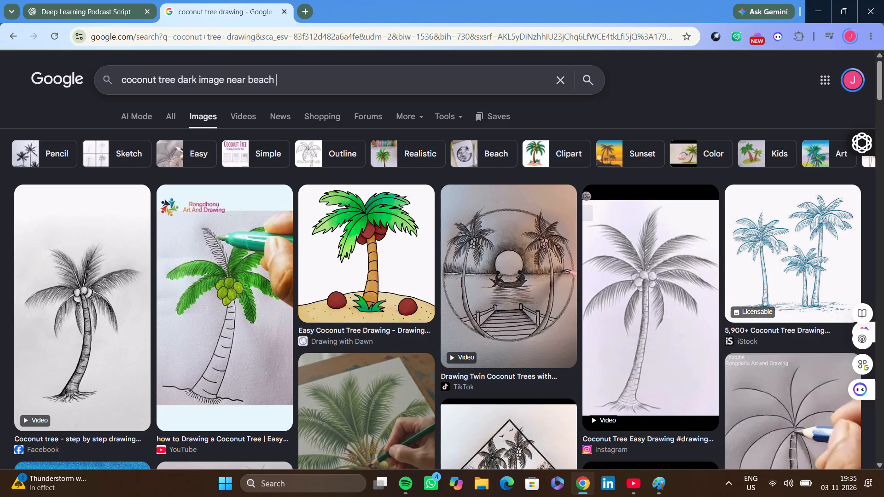
{"action": "key", "text": "Return"}
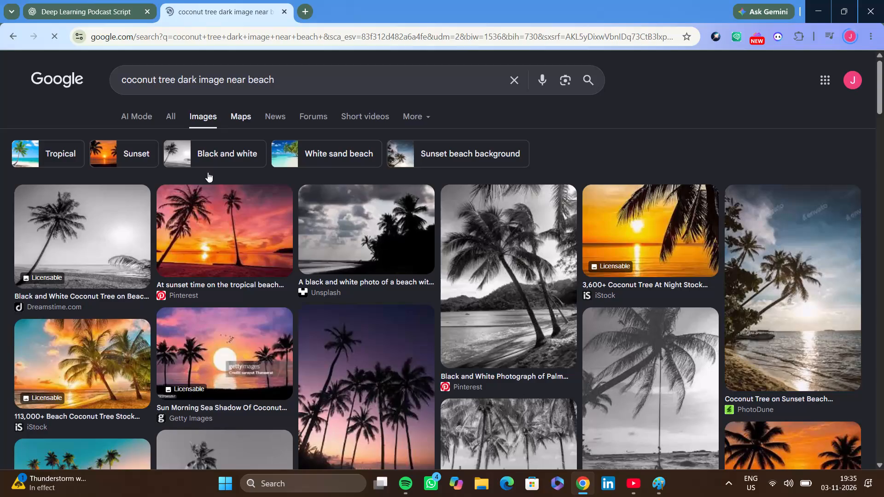
Find the black-and-white Dreamstime photo of a single leaning coconut palm against a cloudy sky and copy the image.
{"action": "scroll", "coordinate": [316, 171], "scroll_direction": "down", "scroll_amount": 1}
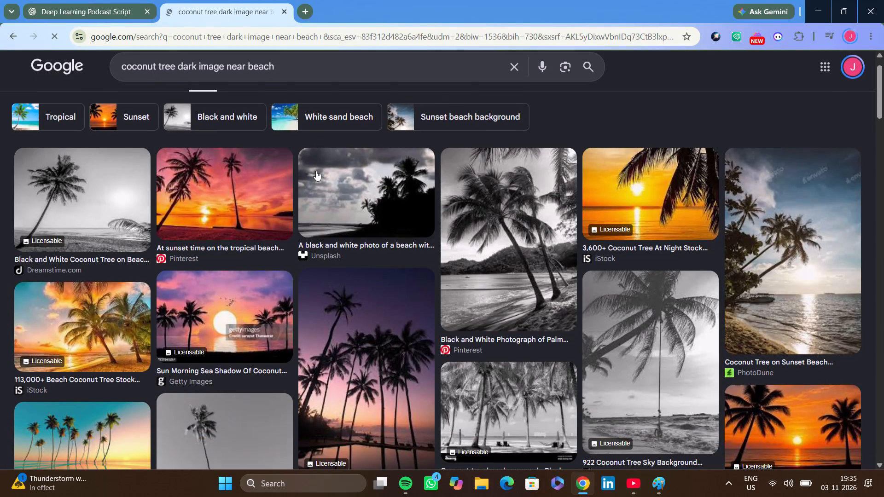
{"action": "scroll", "coordinate": [316, 171], "scroll_direction": "down", "scroll_amount": 3}
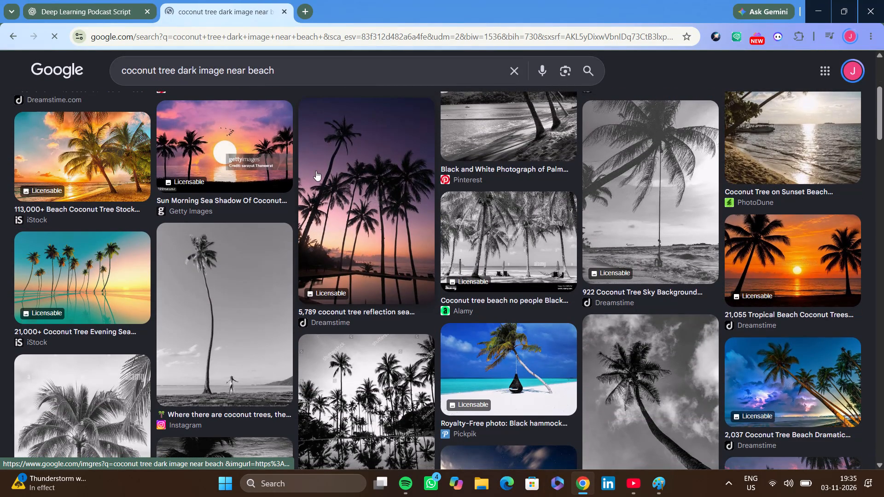
{"action": "scroll", "coordinate": [233, 291], "scroll_direction": "down", "scroll_amount": 1}
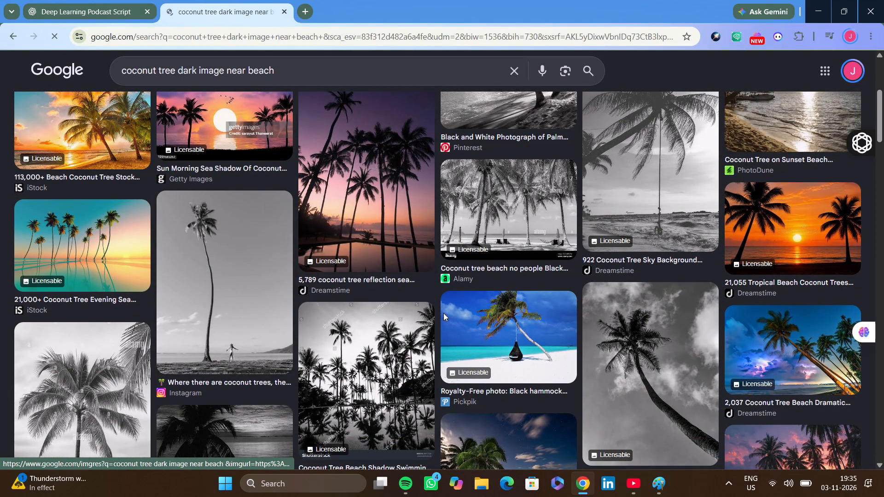
{"action": "left_click", "coordinate": [662, 347]}
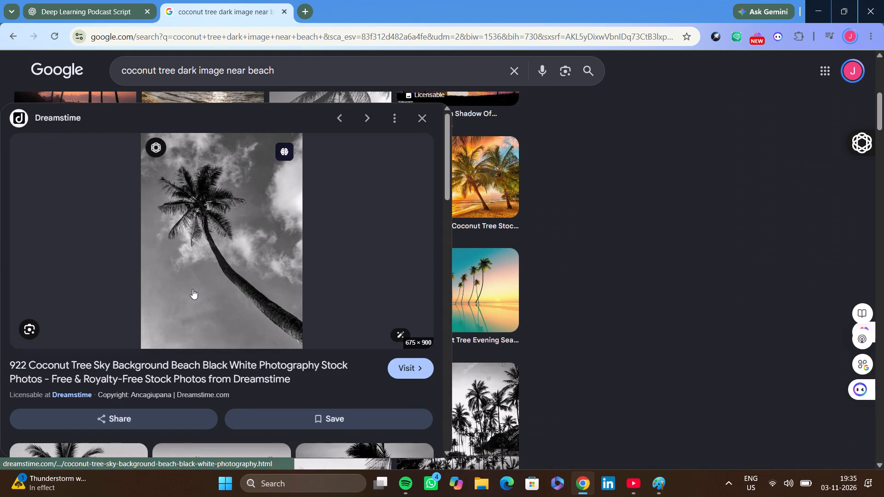
{"action": "right_click", "coordinate": [192, 289]}
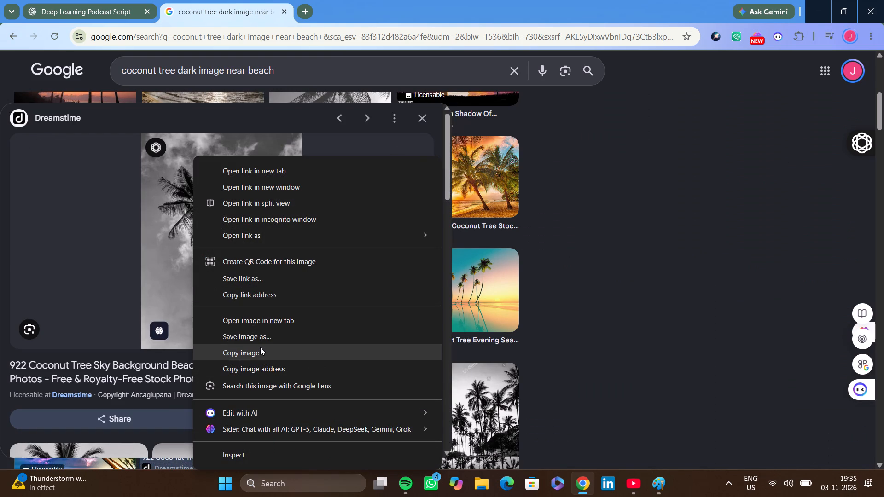
{"action": "left_click", "coordinate": [260, 347]}
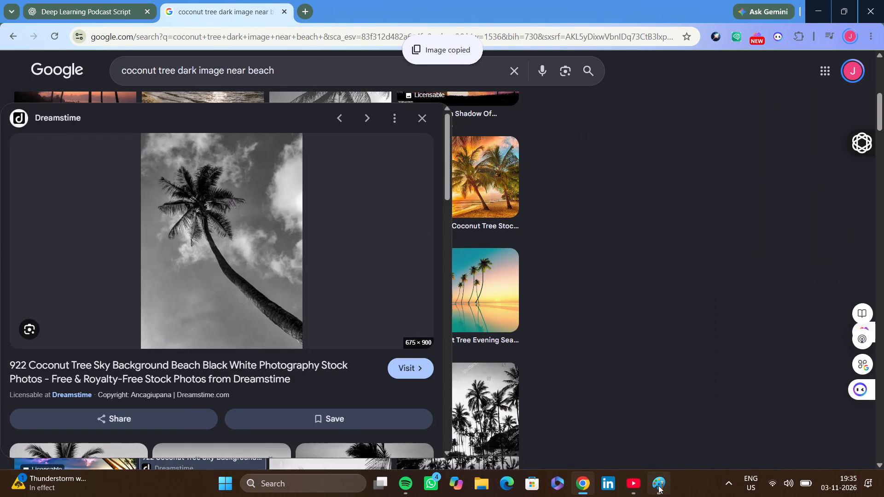
Switch to Paint, paste the copied leaning palm photo and remove its background.
{"action": "left_click", "coordinate": [658, 485]}
{"action": "key", "text": "ctrl+v"}
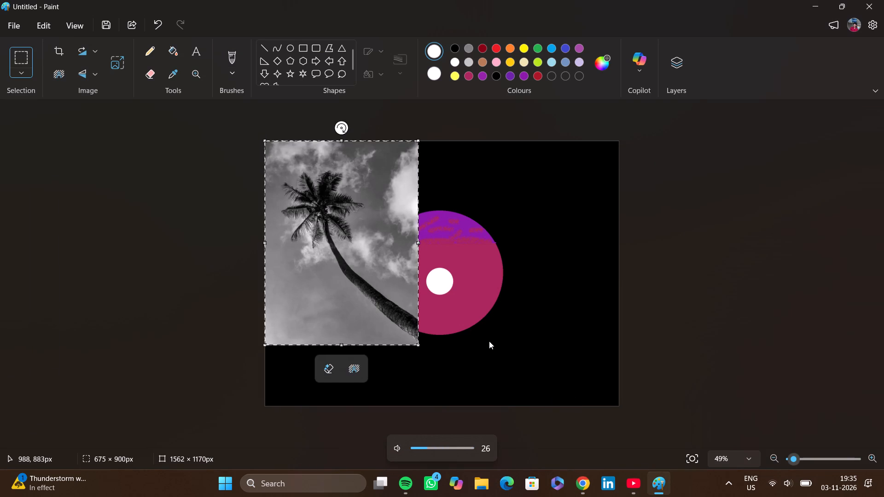
{"action": "left_click", "coordinate": [350, 369]}
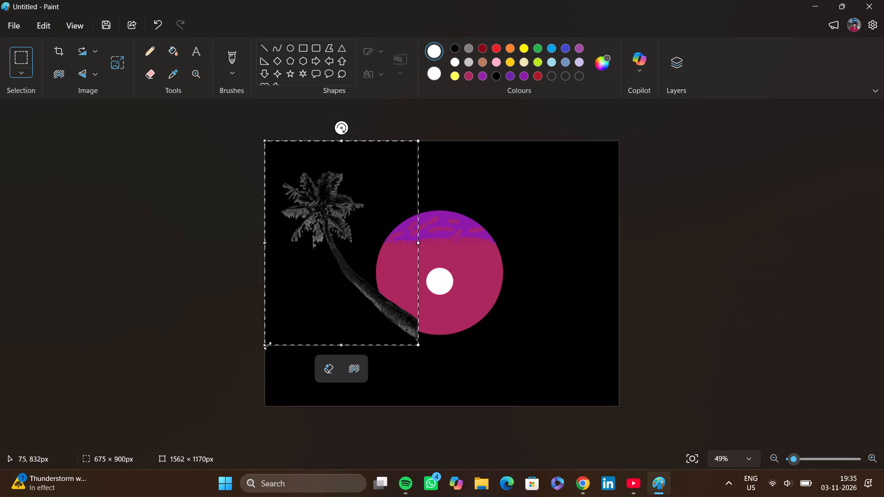
Shrink the pasted palm to about 299 × 389 px and move it over the right side of the circle, beside the moon.
{"action": "left_click_drag", "start_coordinate": [264, 345], "coordinate": [330, 259]}
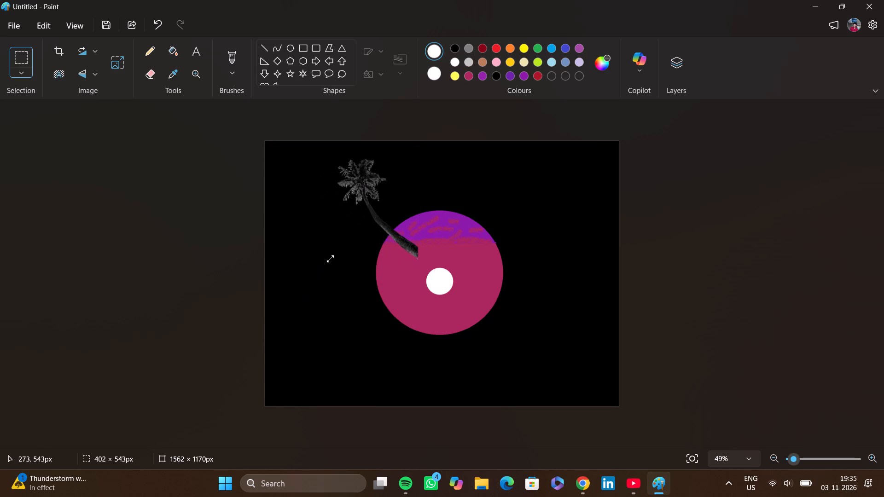
{"action": "left_click_drag", "start_coordinate": [330, 259], "coordinate": [350, 229]}
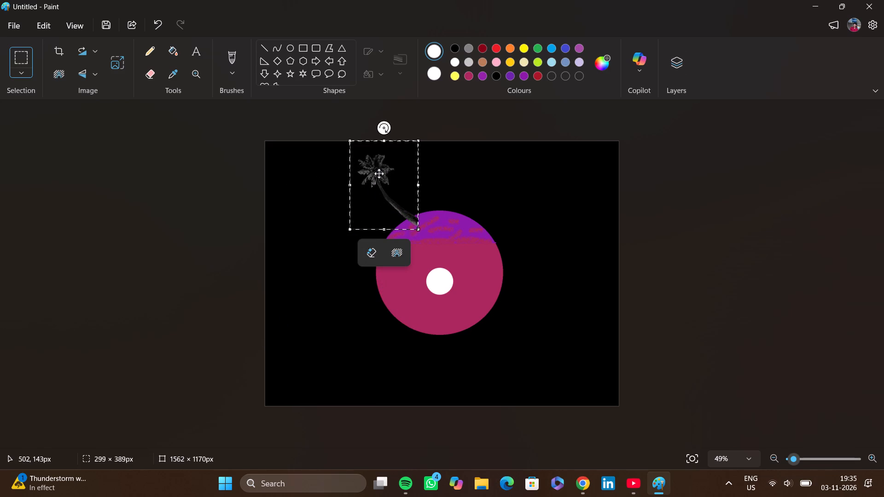
{"action": "left_click_drag", "start_coordinate": [379, 173], "coordinate": [456, 251]}
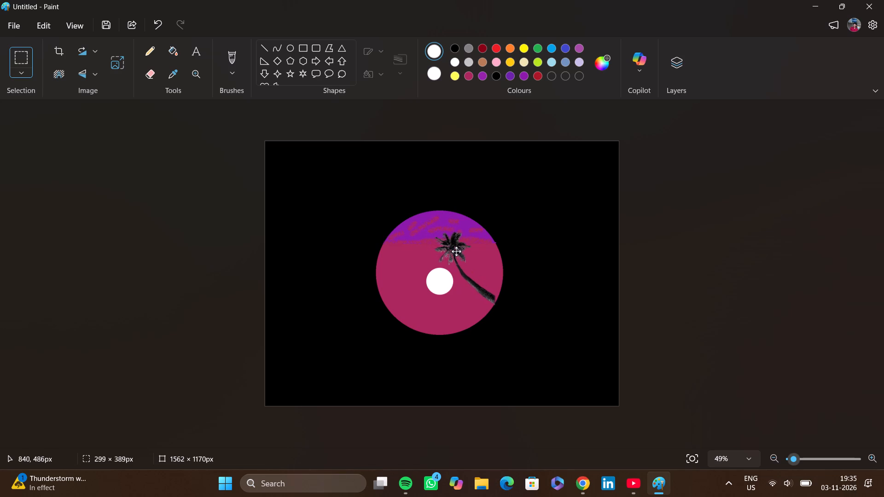
{"action": "left_click_drag", "start_coordinate": [456, 251], "coordinate": [449, 270]}
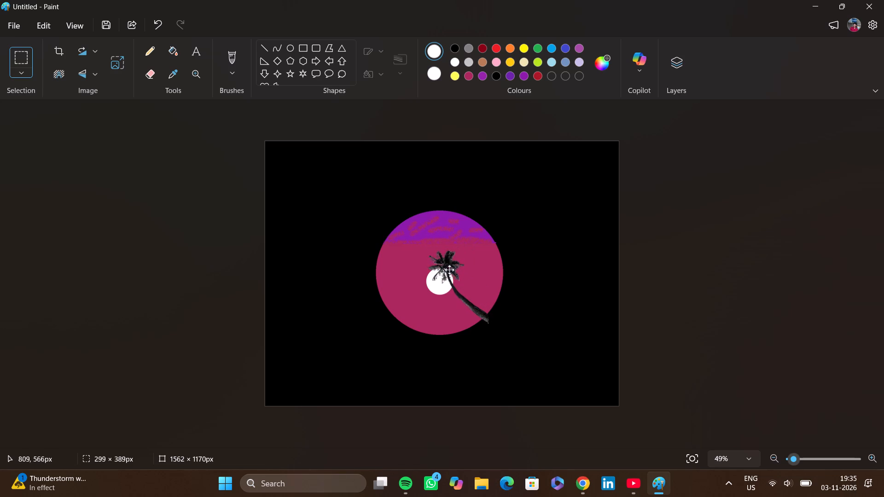
{"action": "left_click_drag", "start_coordinate": [449, 270], "coordinate": [452, 269]}
{"action": "left_click_drag", "start_coordinate": [454, 264], "coordinate": [465, 269]}
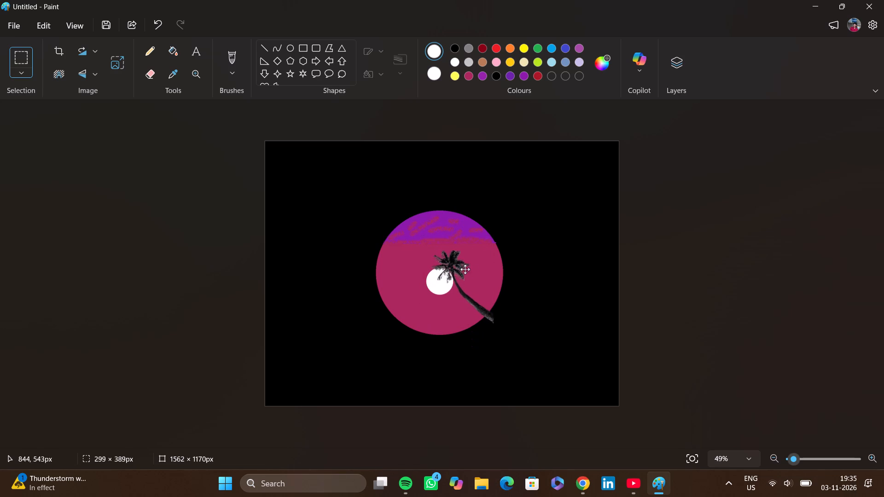
{"action": "left_click_drag", "start_coordinate": [465, 269], "coordinate": [477, 274]}
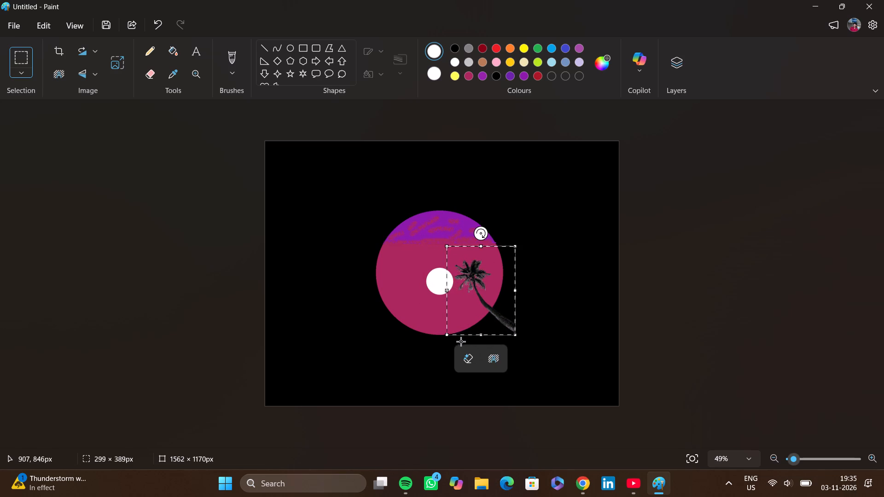
Shrink the palm further to about 220 × 244 px, tilt it slightly clockwise and place it with its trunk ending at the circle's lower-right edge.
{"action": "left_click_drag", "start_coordinate": [448, 334], "coordinate": [458, 314]}
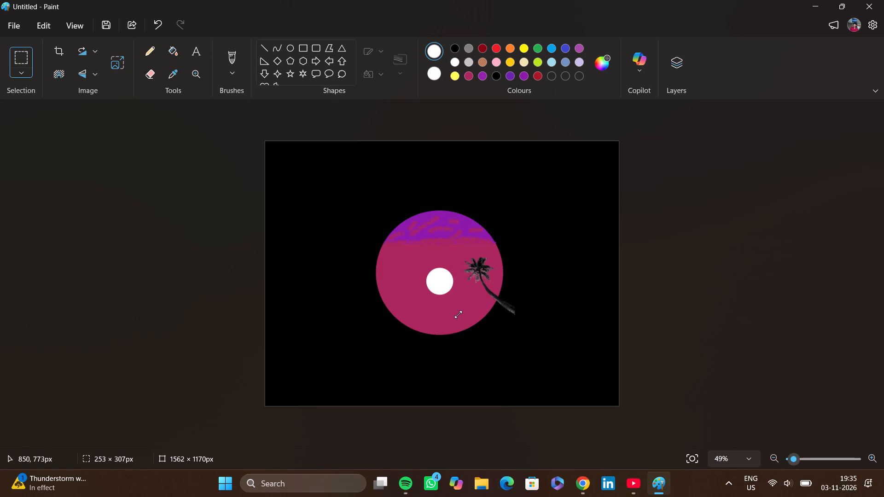
{"action": "left_click_drag", "start_coordinate": [458, 314], "coordinate": [465, 302]}
{"action": "left_click_drag", "start_coordinate": [493, 285], "coordinate": [479, 297]}
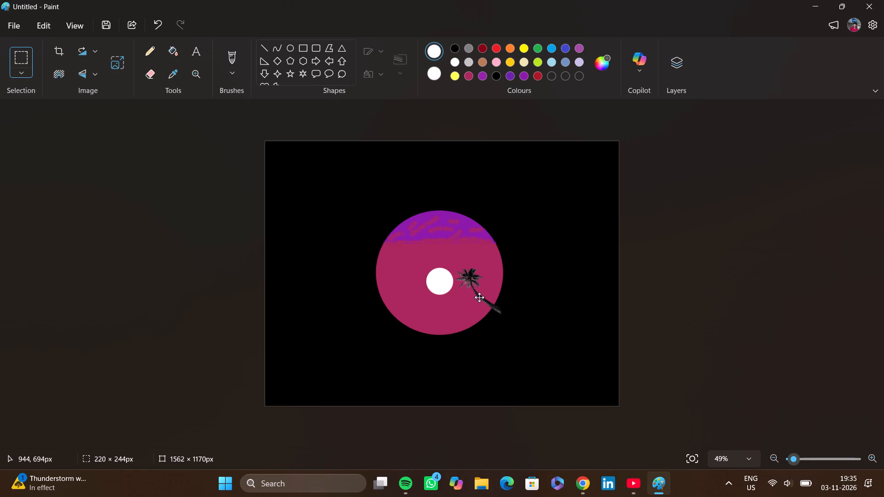
{"action": "left_click_drag", "start_coordinate": [479, 297], "coordinate": [479, 295]}
{"action": "left_click_drag", "start_coordinate": [477, 245], "coordinate": [486, 245]}
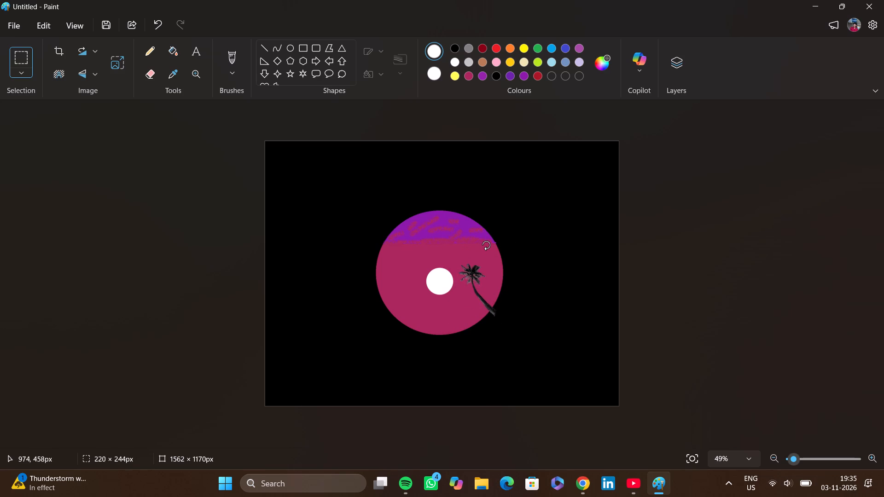
{"action": "left_click_drag", "start_coordinate": [486, 245], "coordinate": [490, 246]}
{"action": "left_click", "coordinate": [477, 281]}
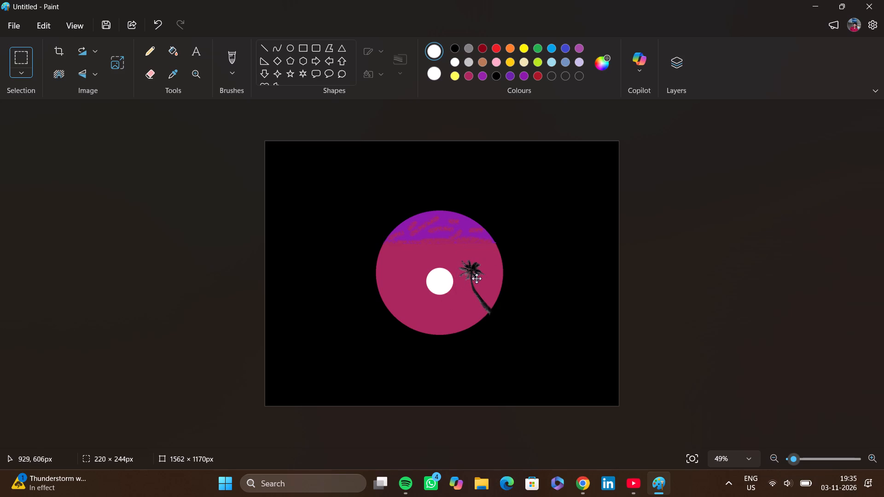
{"action": "left_click", "coordinate": [542, 296]}
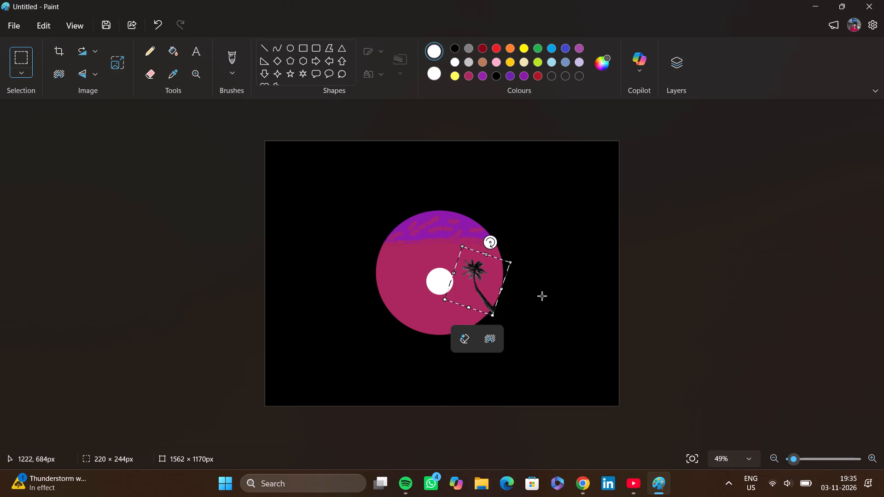
Switch to Chrome, find the Dreamstime black-and-white photo of a coconut tree leaning over a beach among the related images, and copy it.
{"action": "left_click", "coordinate": [587, 490]}
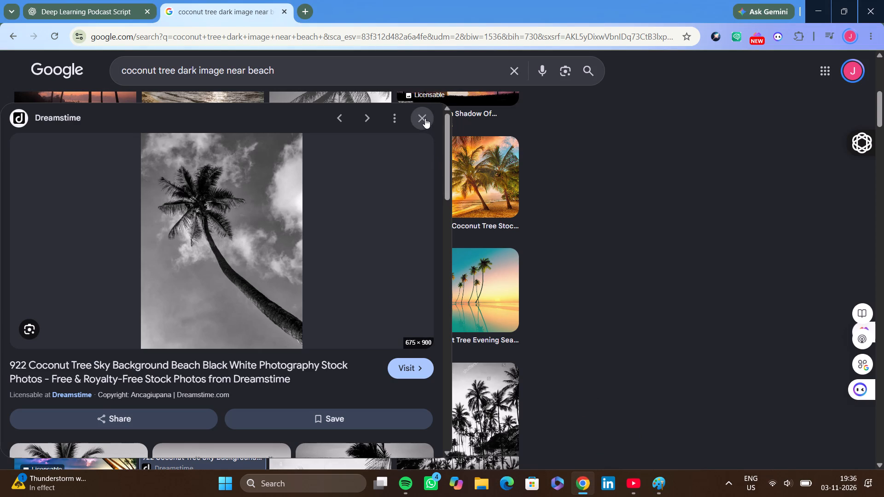
{"action": "scroll", "coordinate": [314, 306], "scroll_direction": "down", "scroll_amount": 4}
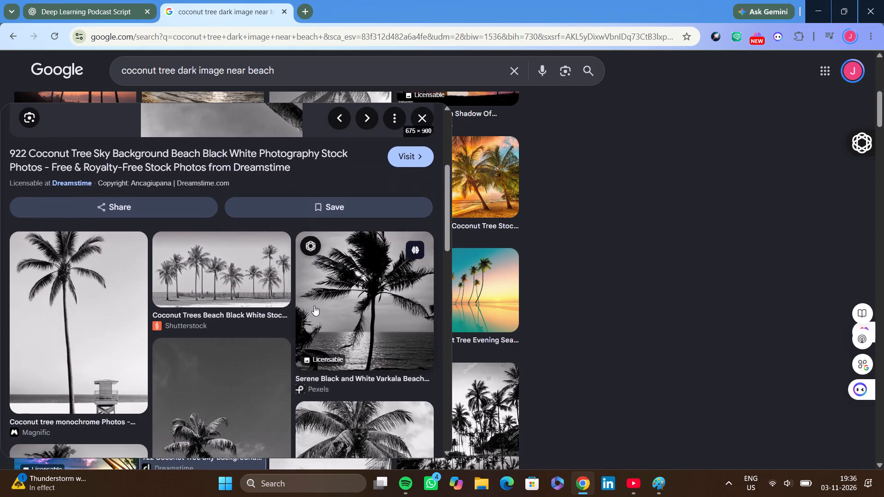
{"action": "scroll", "coordinate": [314, 306], "scroll_direction": "down", "scroll_amount": 2}
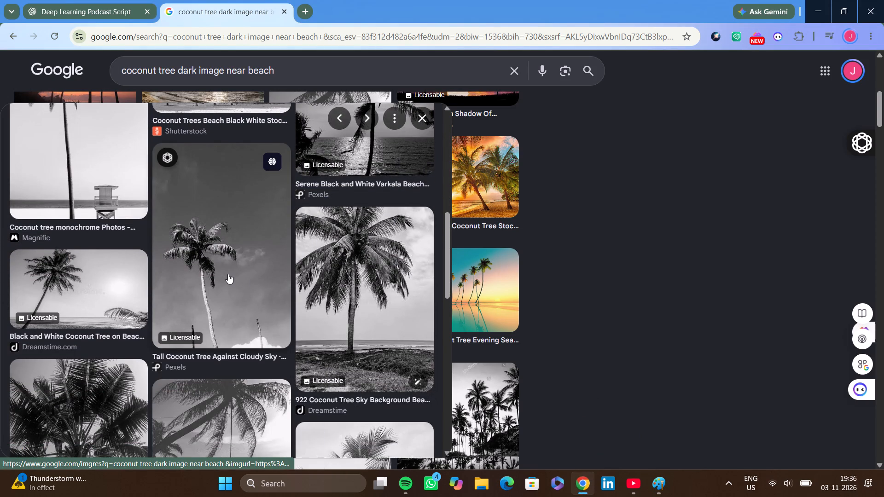
{"action": "scroll", "coordinate": [228, 273], "scroll_direction": "down", "scroll_amount": 1}
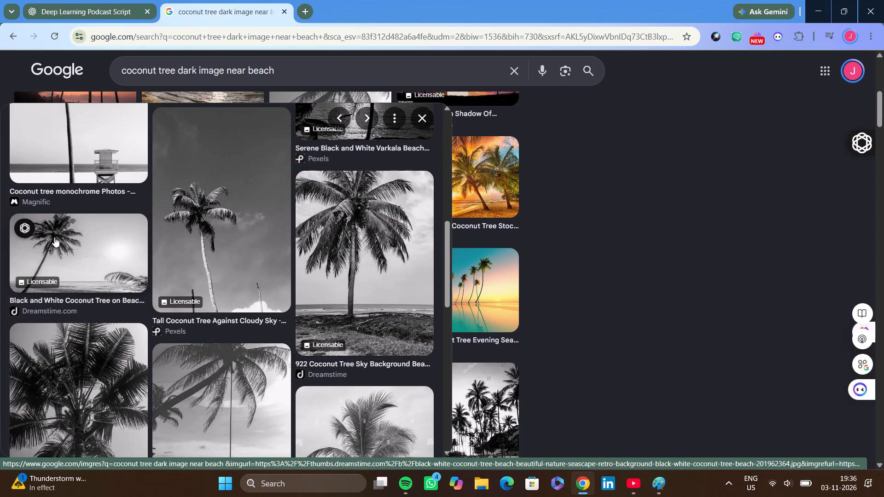
{"action": "left_click", "coordinate": [54, 237]}
{"action": "right_click", "coordinate": [146, 266]}
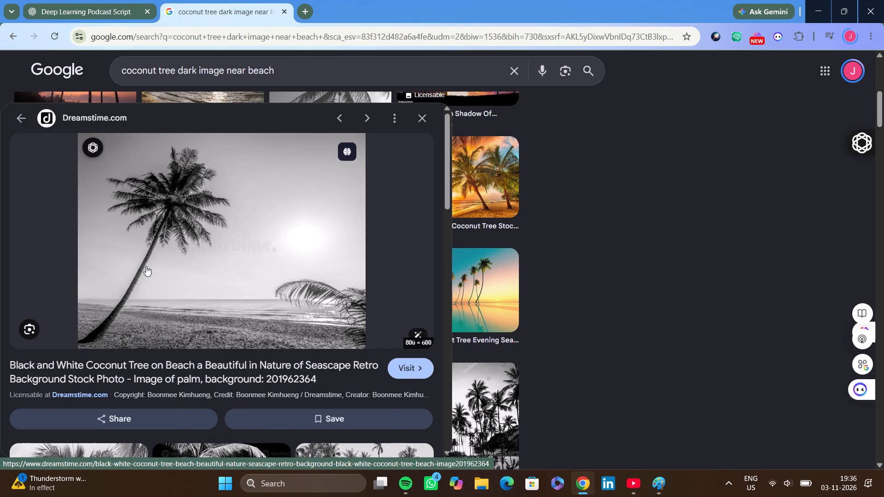
{"action": "left_click", "coordinate": [210, 348]}
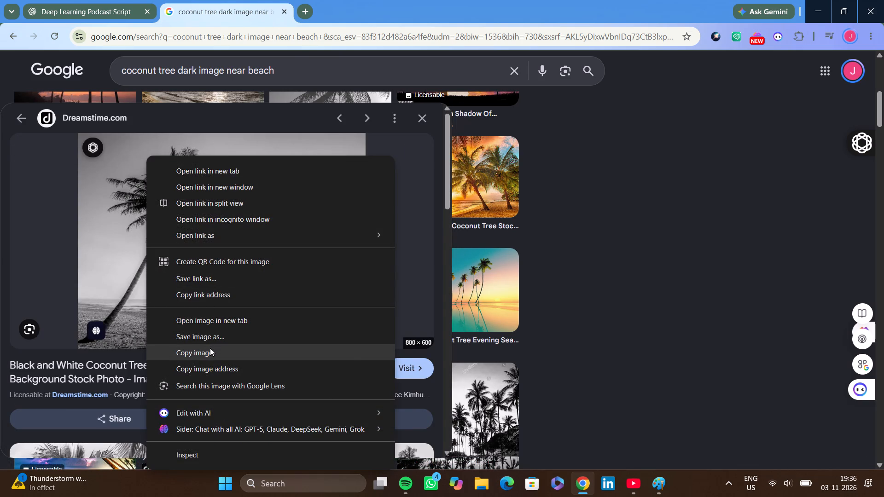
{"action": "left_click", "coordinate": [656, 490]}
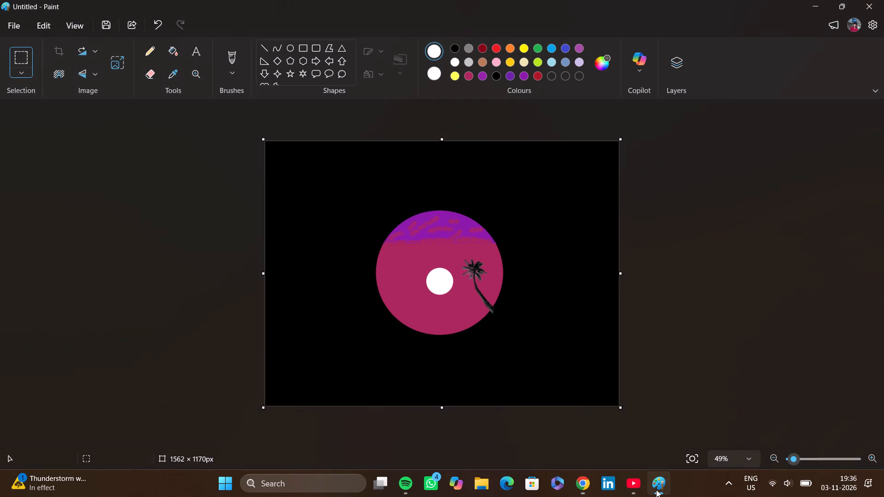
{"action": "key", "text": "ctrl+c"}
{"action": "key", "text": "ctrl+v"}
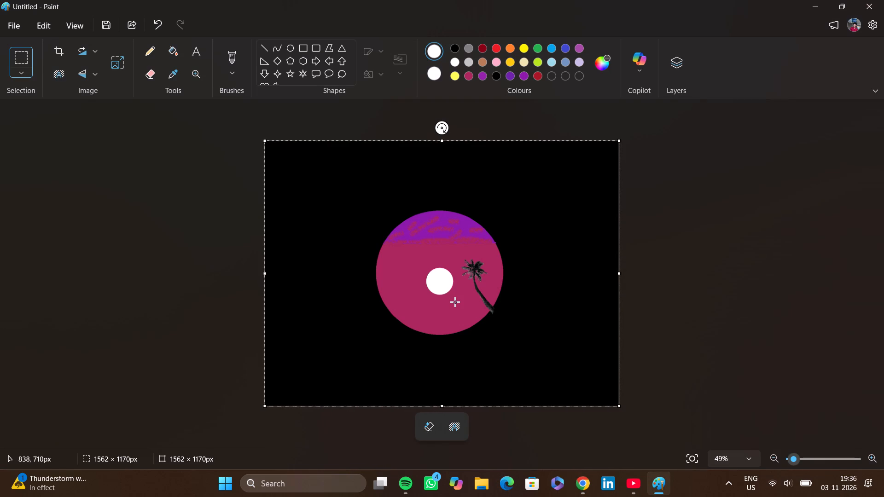
Return to Chrome and copy the black-and-white beach coconut tree photo again.
{"action": "left_click", "coordinate": [588, 480]}
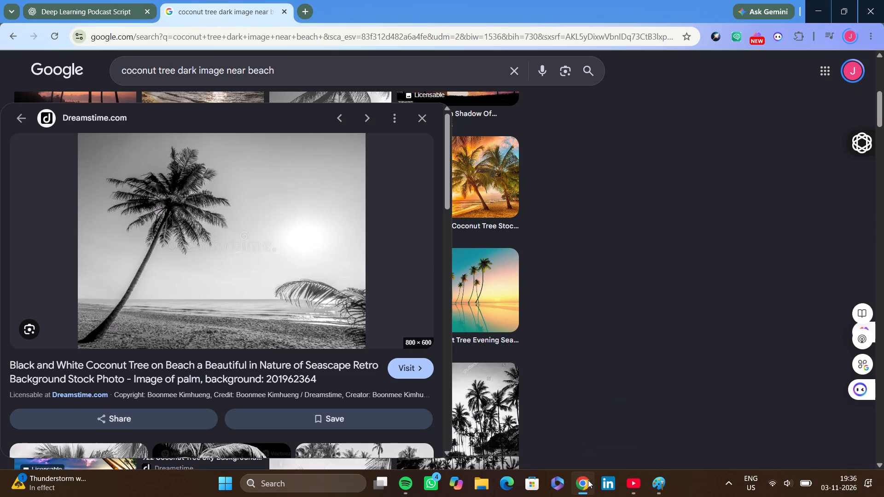
{"action": "right_click", "coordinate": [361, 329]}
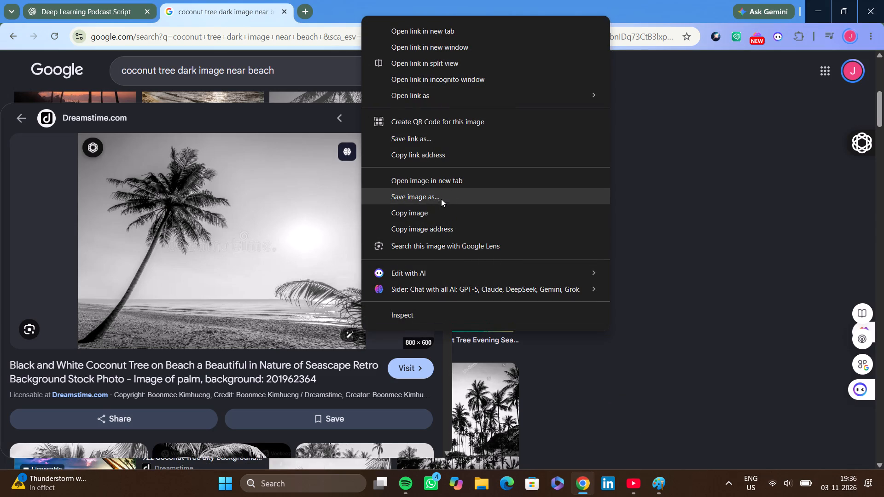
{"action": "left_click", "coordinate": [440, 209]}
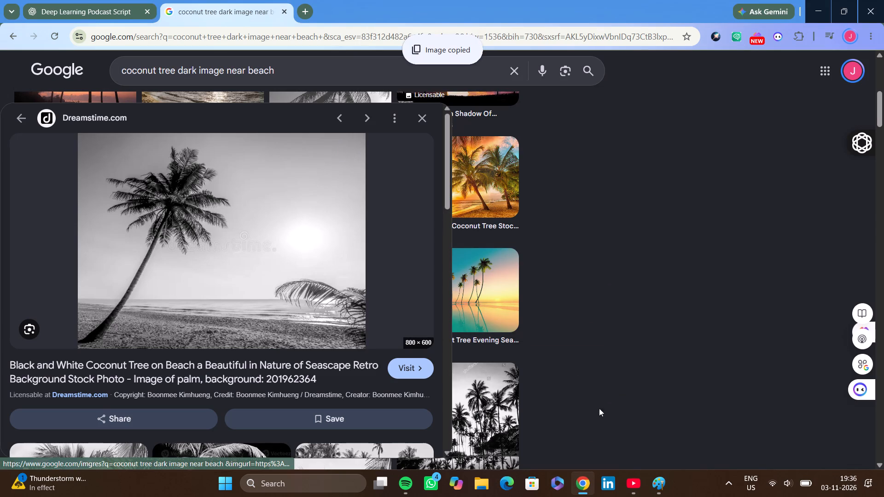
Switch to Paint, paste the beach coconut tree photo and remove its background.
{"action": "left_click", "coordinate": [656, 486]}
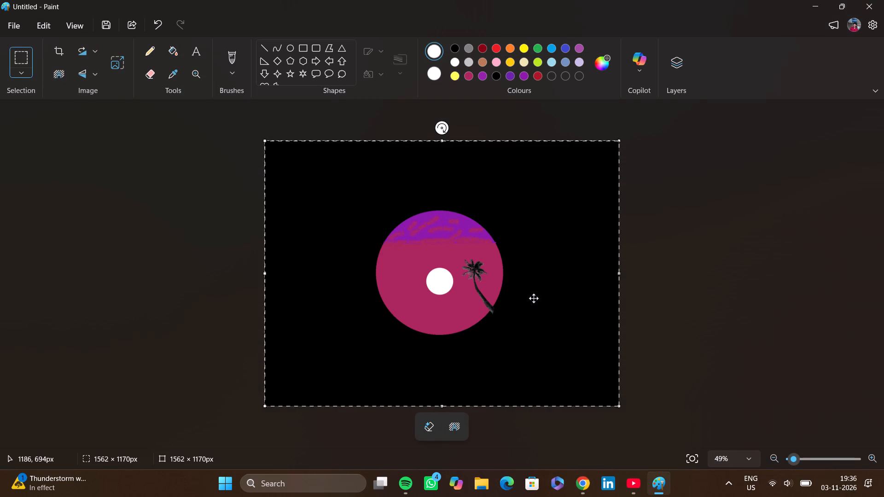
{"action": "key", "text": "ctrl+v"}
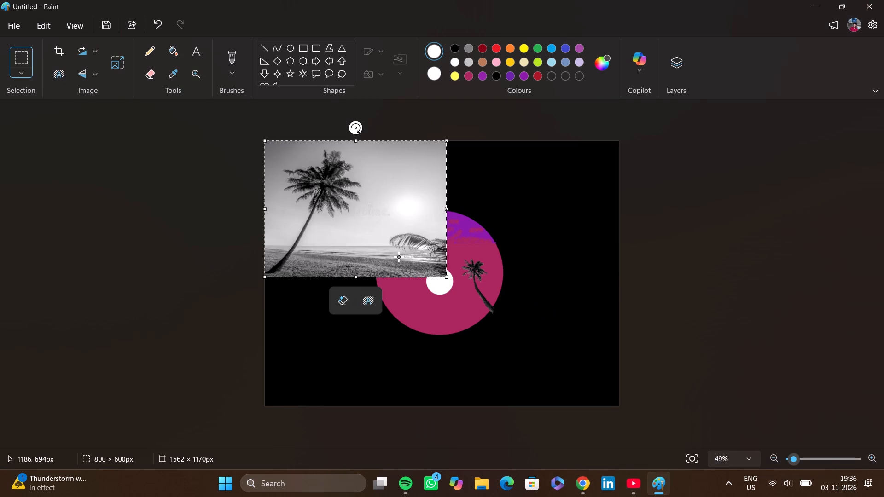
{"action": "left_click", "coordinate": [367, 305]}
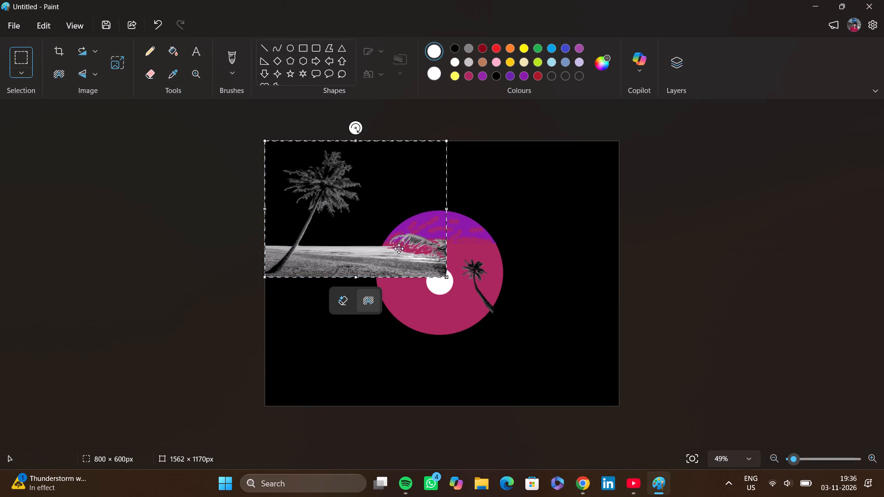
Shrink the beach palm cutout to about 480 × 411 px and place it over the circle's lower part, with the palm partly overlapping the moon.
{"action": "left_click_drag", "start_coordinate": [362, 233], "coordinate": [423, 254]}
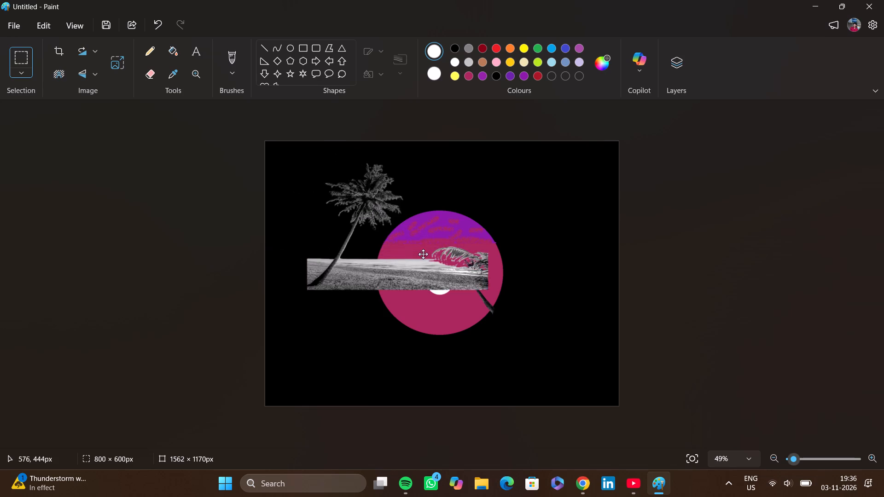
{"action": "left_click_drag", "start_coordinate": [423, 254], "coordinate": [434, 260]}
{"action": "left_click_drag", "start_coordinate": [337, 303], "coordinate": [352, 291]}
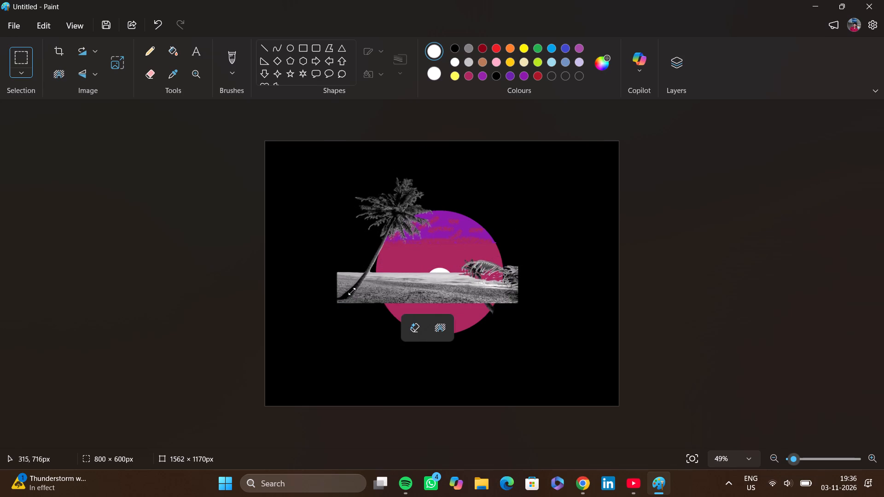
{"action": "left_click_drag", "start_coordinate": [352, 291], "coordinate": [409, 261]}
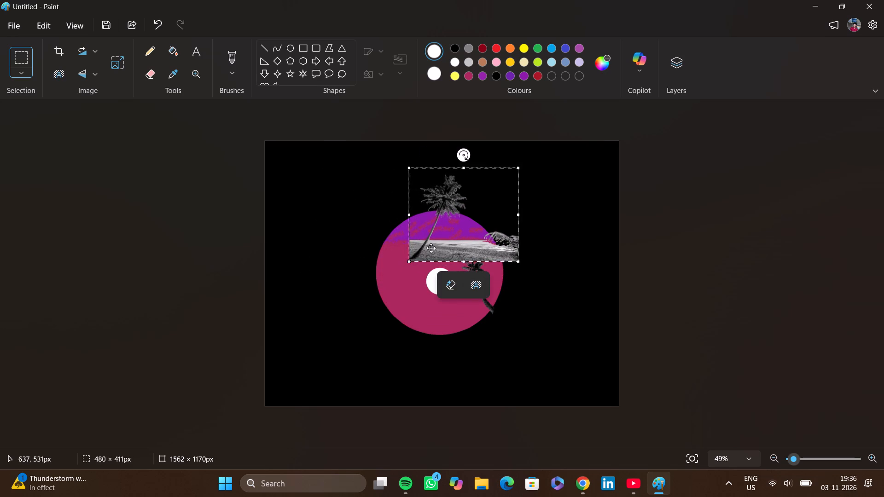
{"action": "left_click_drag", "start_coordinate": [449, 239], "coordinate": [425, 301]}
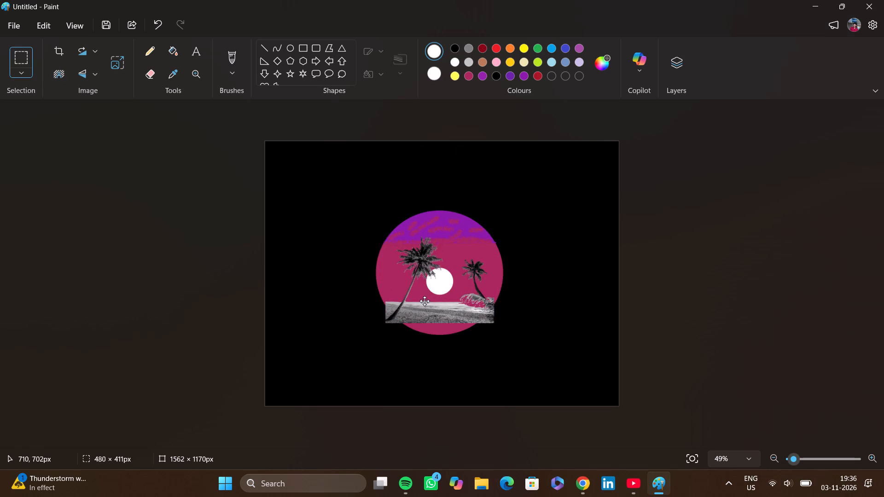
{"action": "left_click_drag", "start_coordinate": [425, 301], "coordinate": [430, 316]}
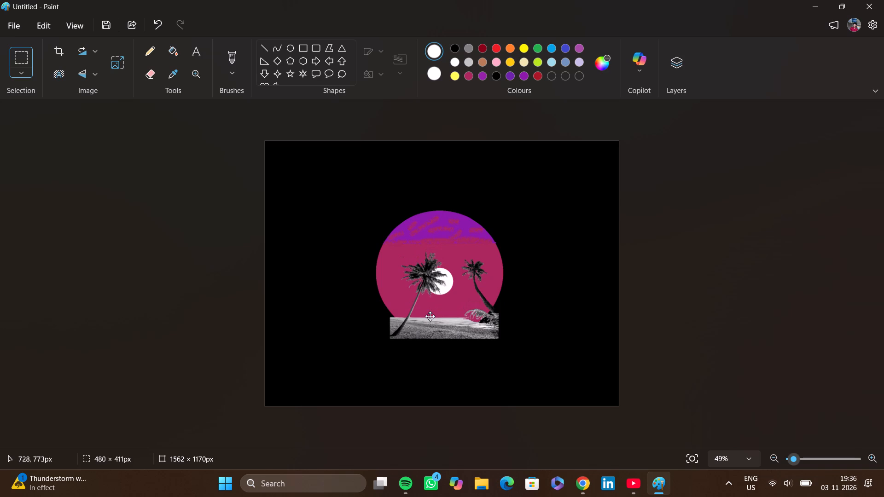
{"action": "left_click_drag", "start_coordinate": [430, 316], "coordinate": [428, 314]}
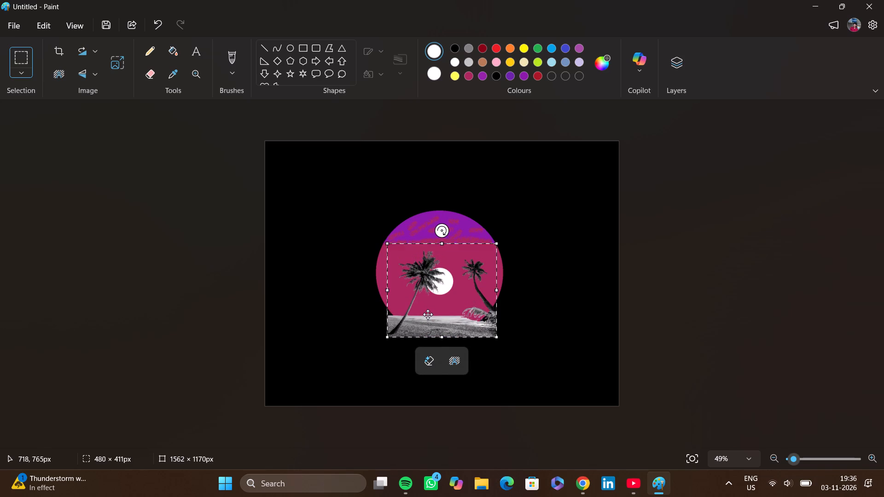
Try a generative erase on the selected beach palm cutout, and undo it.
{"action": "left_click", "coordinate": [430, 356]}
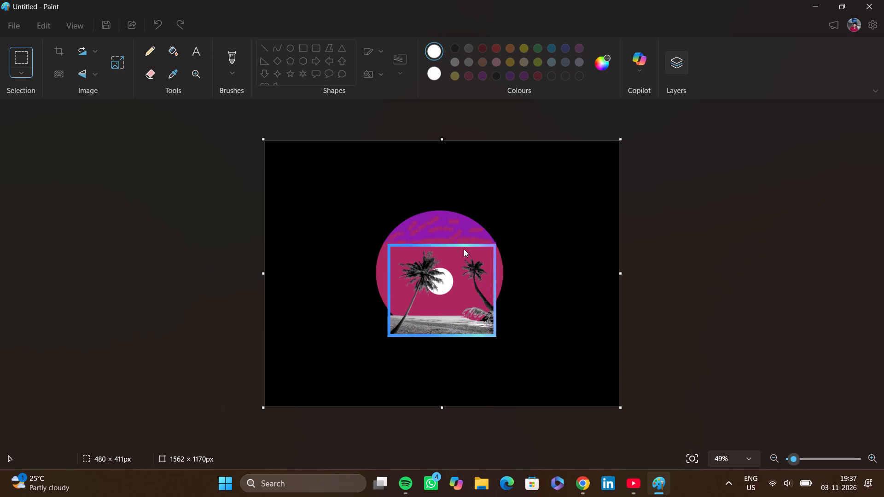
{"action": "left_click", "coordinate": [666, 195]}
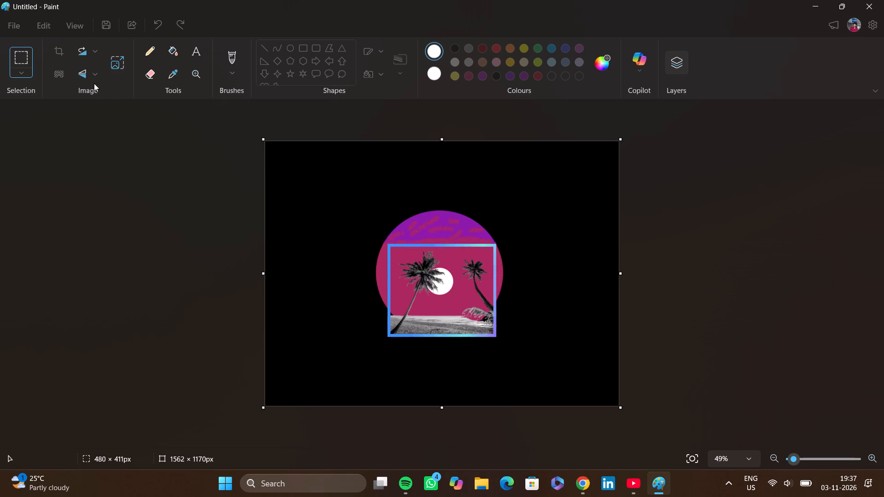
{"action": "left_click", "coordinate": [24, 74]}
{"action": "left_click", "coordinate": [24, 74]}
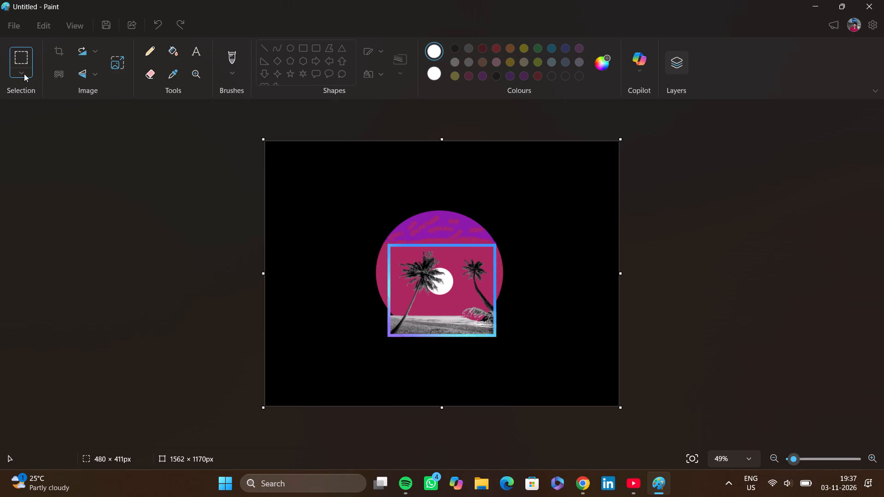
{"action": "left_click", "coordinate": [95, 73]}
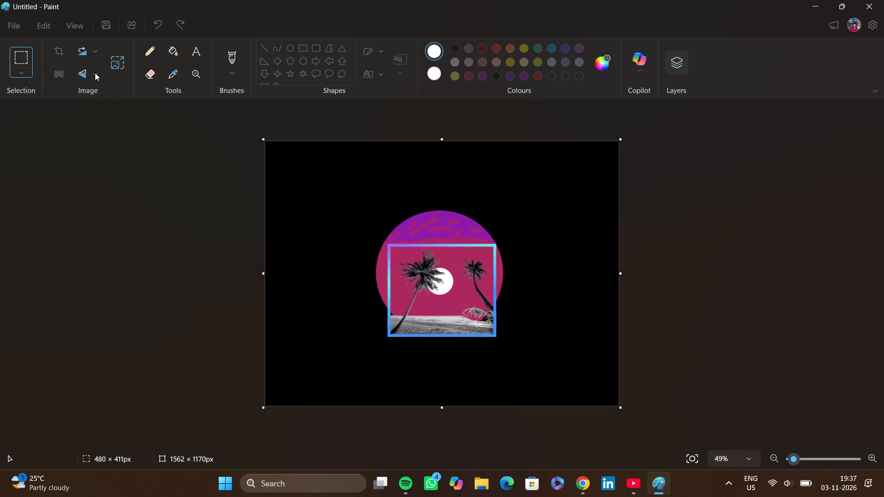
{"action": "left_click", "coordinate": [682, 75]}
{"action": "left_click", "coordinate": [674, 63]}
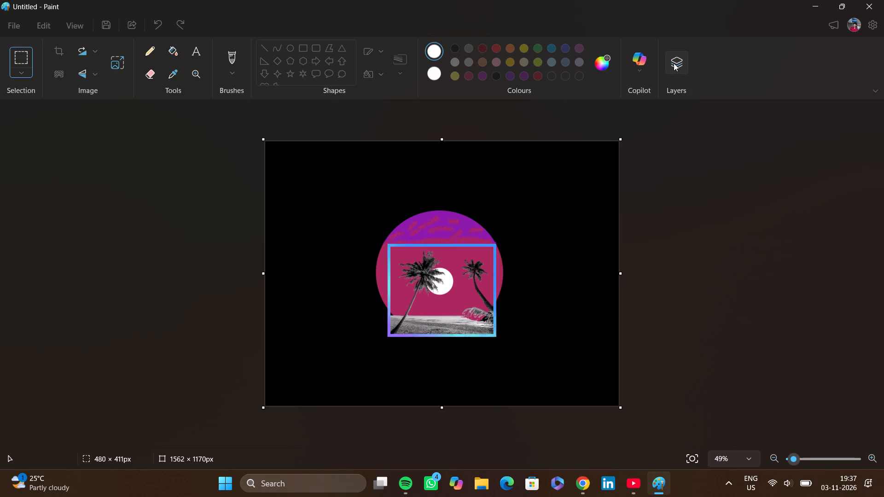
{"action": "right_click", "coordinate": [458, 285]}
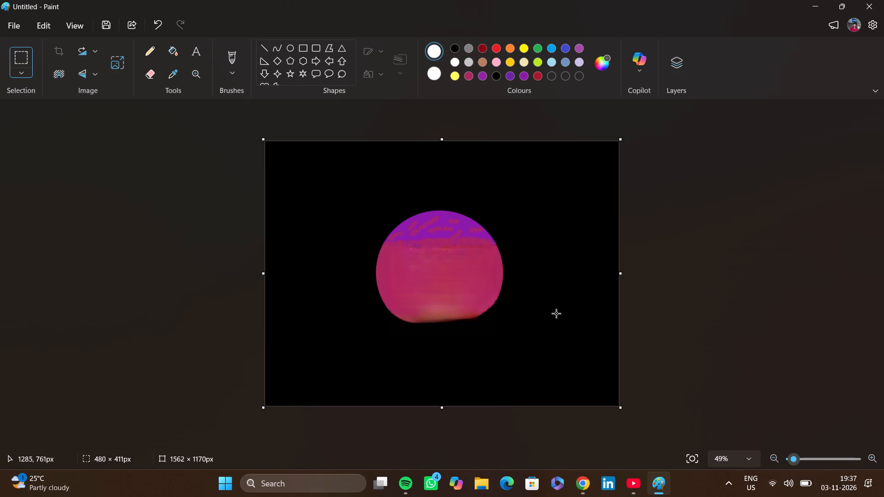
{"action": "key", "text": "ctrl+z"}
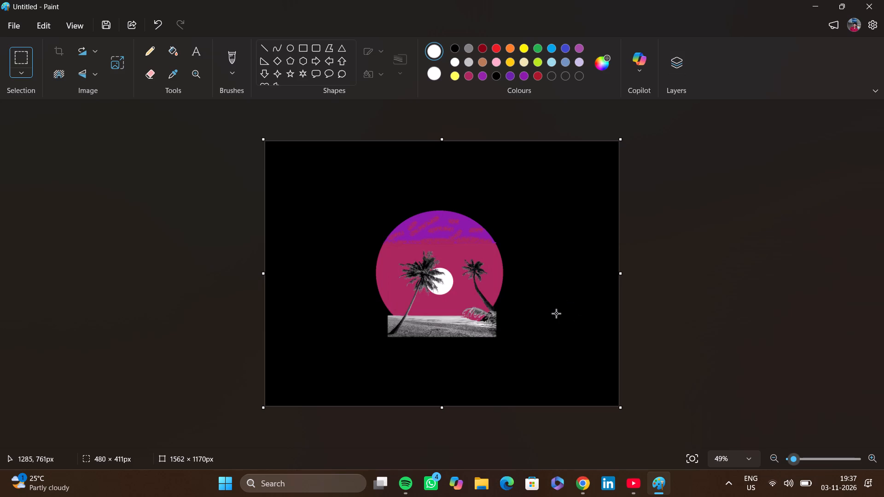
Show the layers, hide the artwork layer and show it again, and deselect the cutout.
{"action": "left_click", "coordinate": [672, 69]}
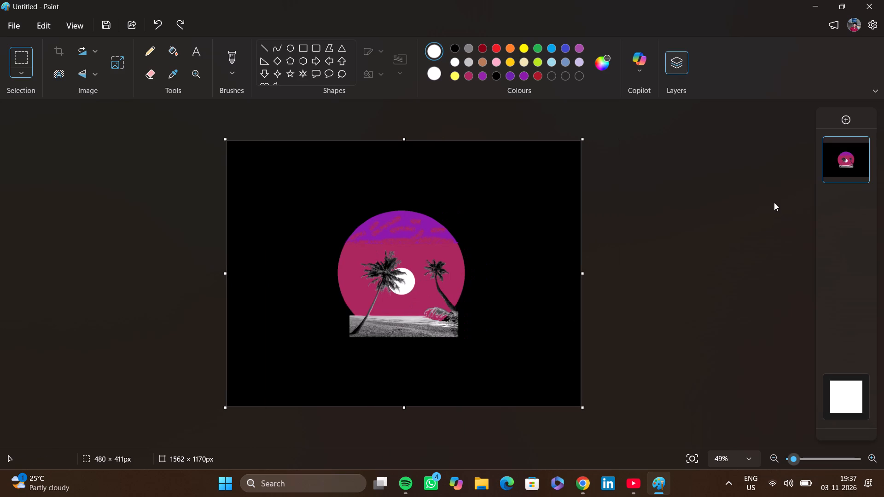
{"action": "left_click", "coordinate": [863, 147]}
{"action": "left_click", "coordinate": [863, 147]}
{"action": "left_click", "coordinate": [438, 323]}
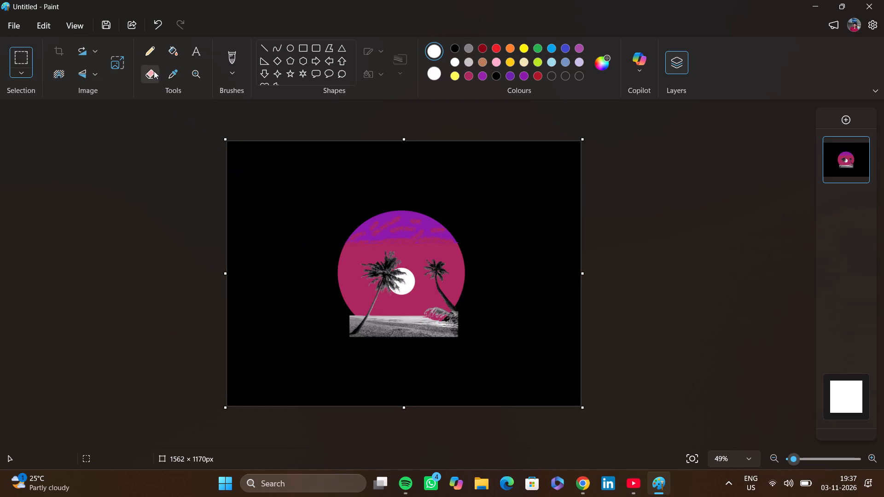
With an enlarged eraser, erase the beach strip's left corner and lower edge below the leaning palm, undoing any stray stroke on the black.
{"action": "left_click", "coordinate": [174, 52]}
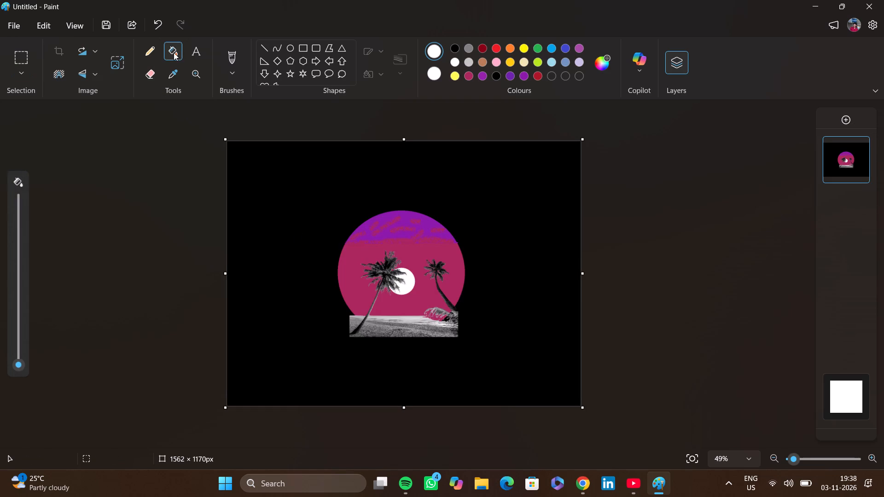
{"action": "left_click", "coordinate": [148, 77]}
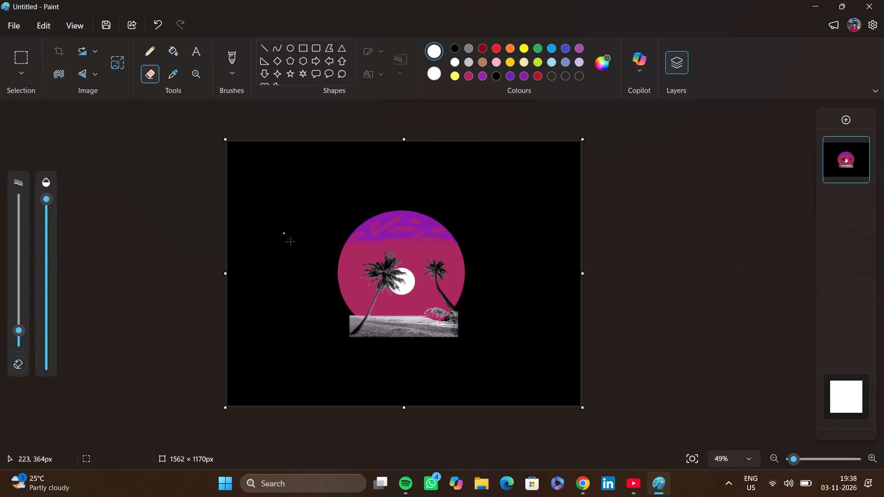
{"action": "left_click_drag", "start_coordinate": [15, 325], "coordinate": [15, 289]}
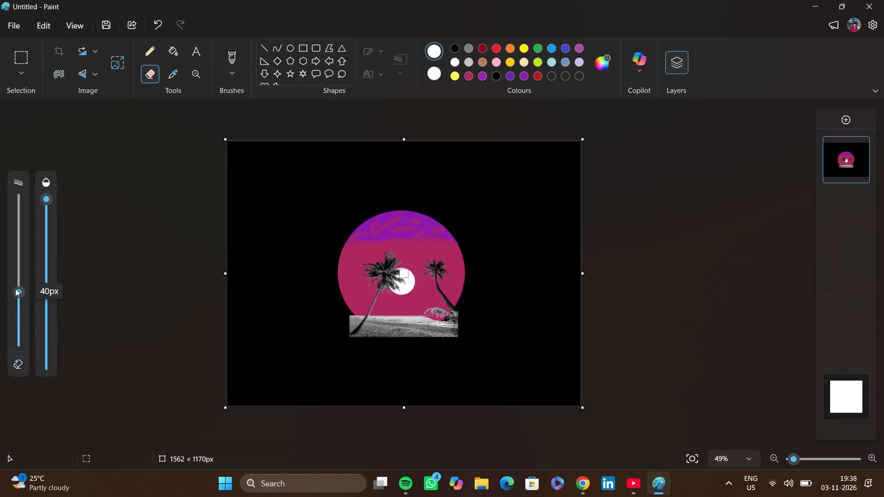
{"action": "left_click_drag", "start_coordinate": [15, 289], "coordinate": [17, 268]}
{"action": "scroll", "coordinate": [293, 253], "scroll_direction": "up", "scroll_amount": 6, "text": "ctrl"}
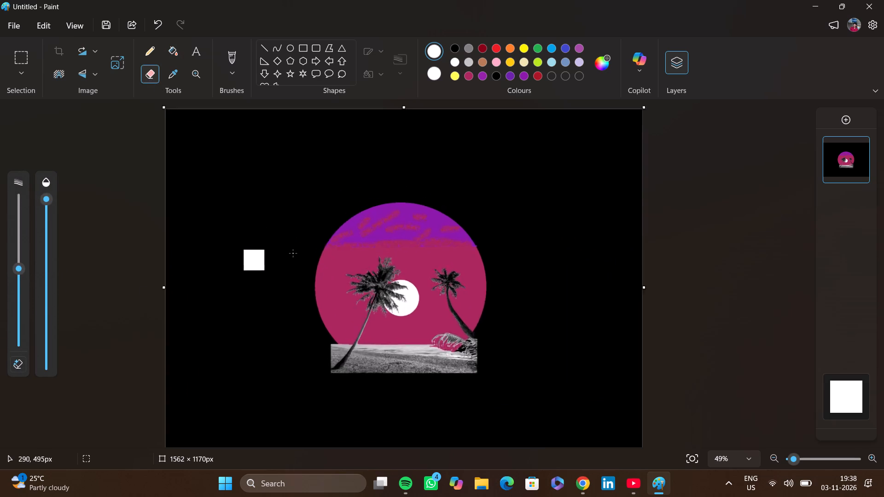
{"action": "scroll", "coordinate": [293, 253], "scroll_direction": "up", "scroll_amount": 2, "text": "ctrl"}
{"action": "scroll", "coordinate": [293, 253], "scroll_direction": "down", "scroll_amount": 2, "text": "ctrl"}
{"action": "scroll", "coordinate": [293, 253], "scroll_direction": "down", "scroll_amount": 1}
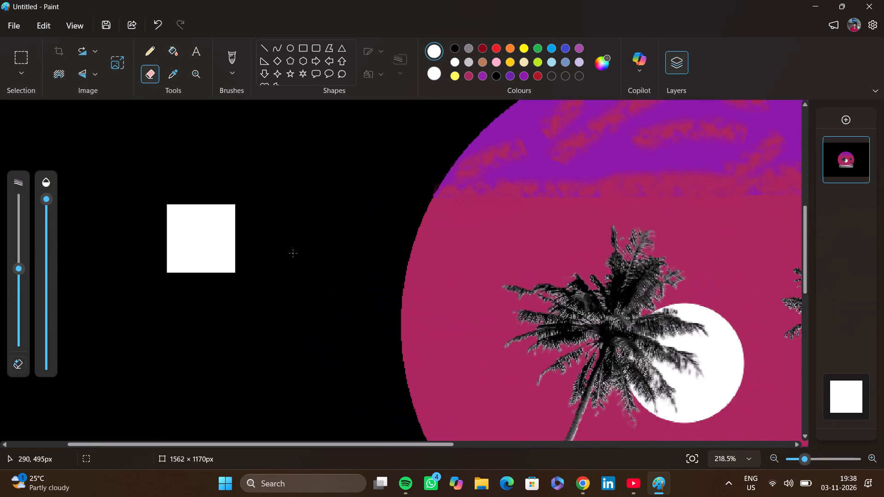
{"action": "scroll", "coordinate": [293, 253], "scroll_direction": "down", "scroll_amount": 1}
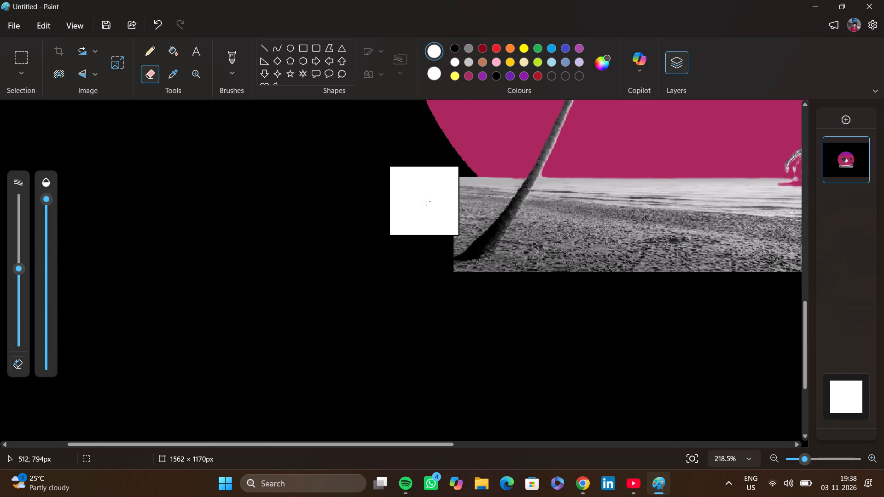
{"action": "left_click_drag", "start_coordinate": [430, 206], "coordinate": [438, 212]}
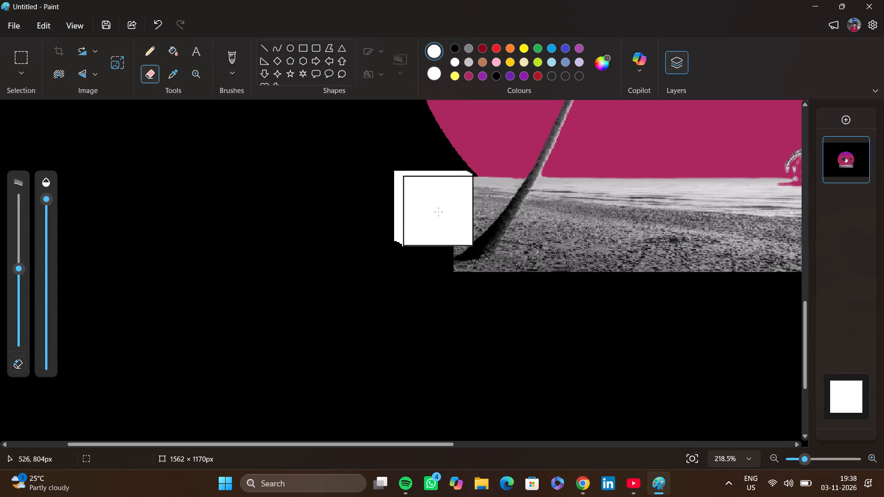
{"action": "left_click_drag", "start_coordinate": [438, 212], "coordinate": [484, 238]}
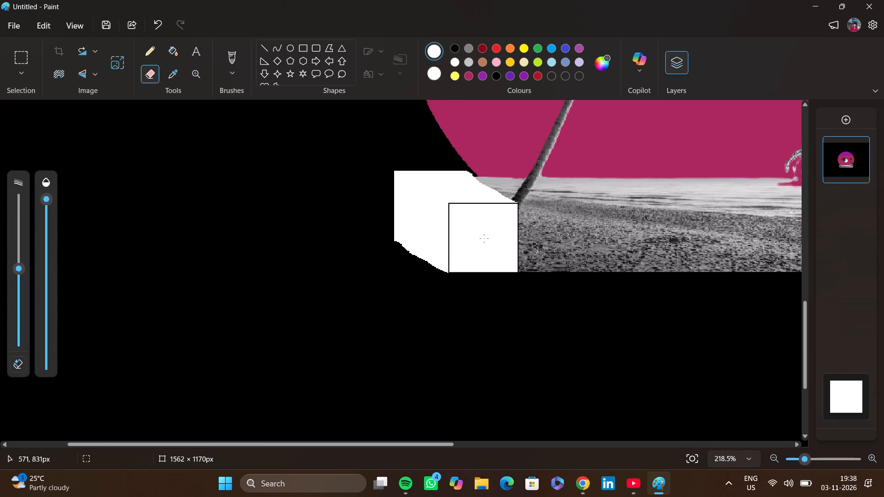
{"action": "left_click_drag", "start_coordinate": [484, 238], "coordinate": [608, 256]}
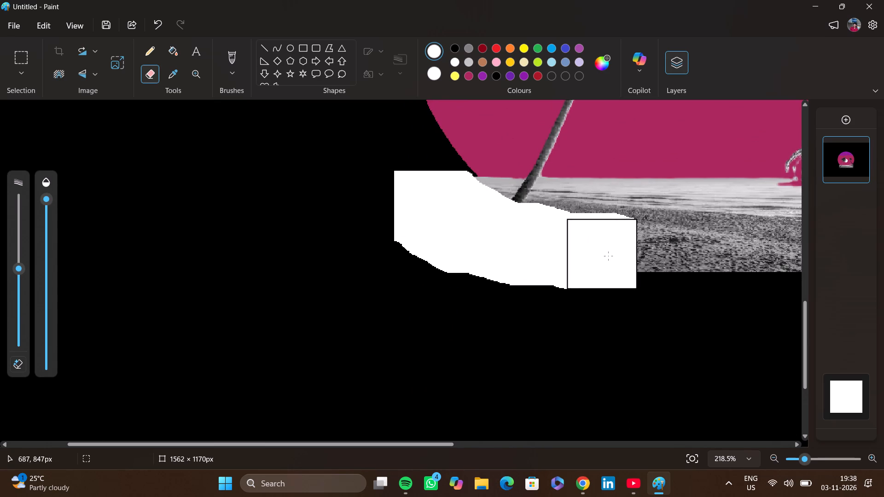
{"action": "left_click_drag", "start_coordinate": [608, 256], "coordinate": [650, 263]}
{"action": "scroll", "coordinate": [650, 263], "scroll_direction": "down", "scroll_amount": 4, "text": "ctrl"}
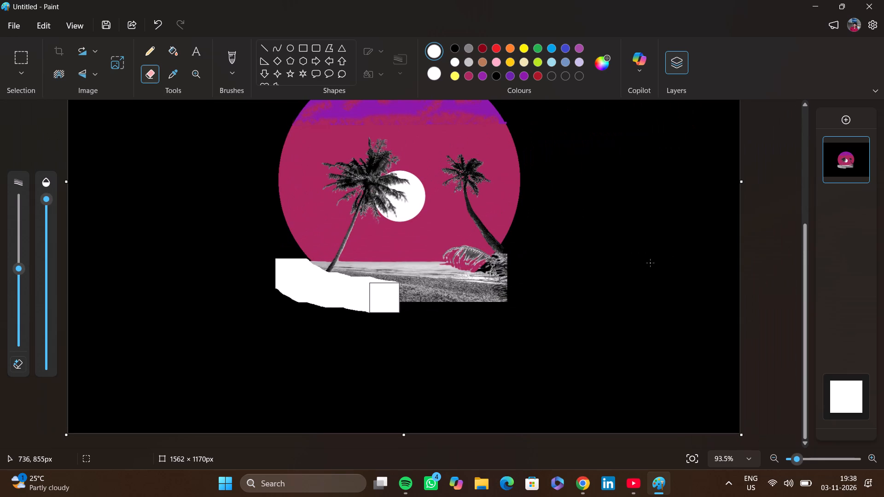
{"action": "left_click_drag", "start_coordinate": [650, 263], "coordinate": [680, 263]}
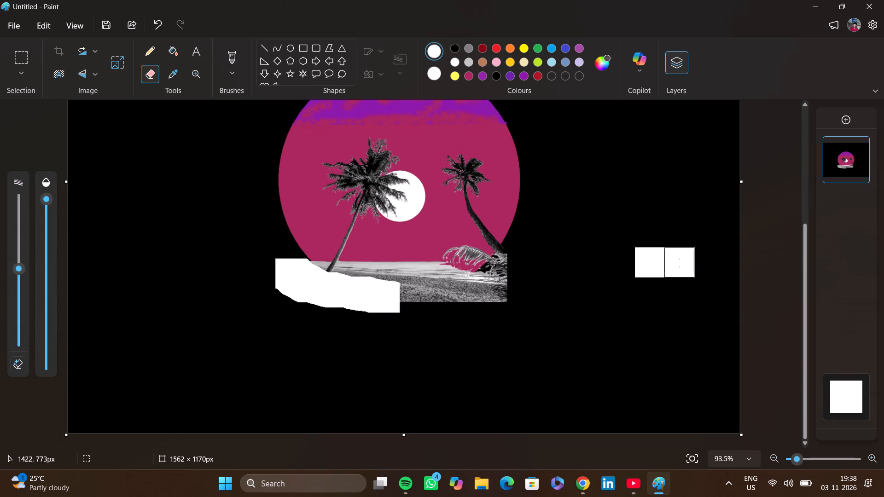
{"action": "key", "text": "ctrl+z"}
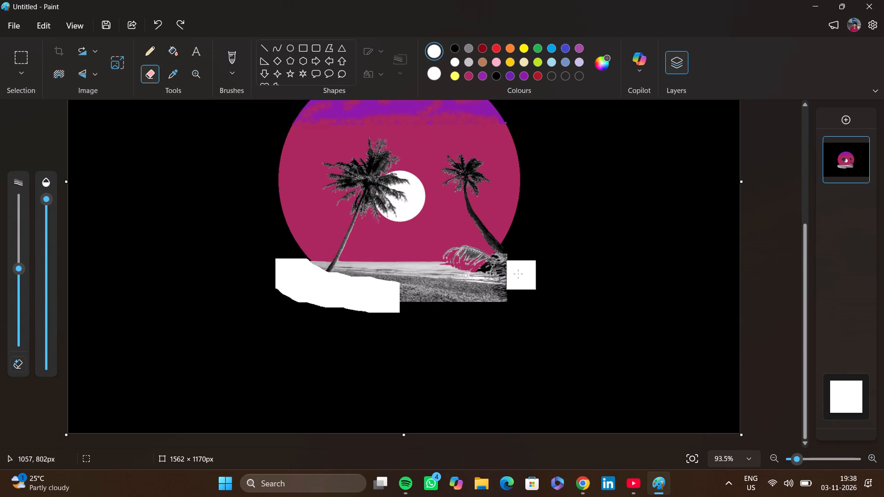
Erase the beach strip's right corner and remaining bottom edge in a curve following the circle, joining the erased area on the left.
{"action": "left_click_drag", "start_coordinate": [518, 259], "coordinate": [517, 262]}
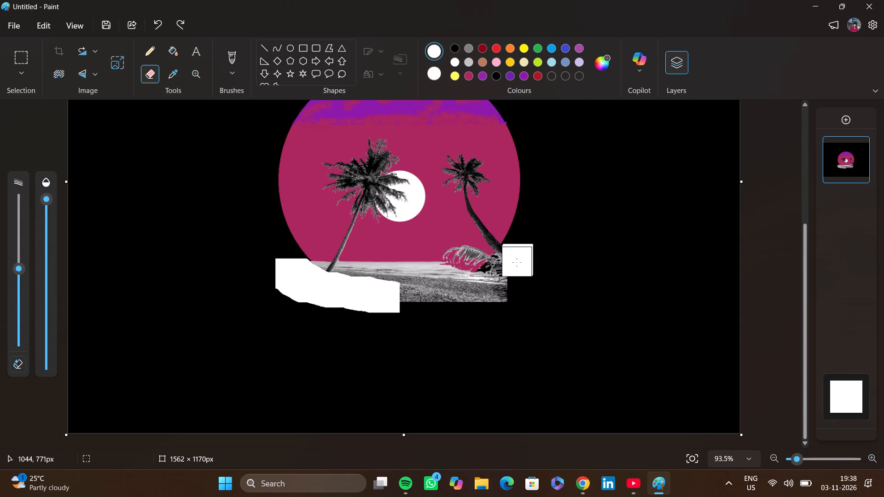
{"action": "left_click_drag", "start_coordinate": [517, 262], "coordinate": [501, 283]}
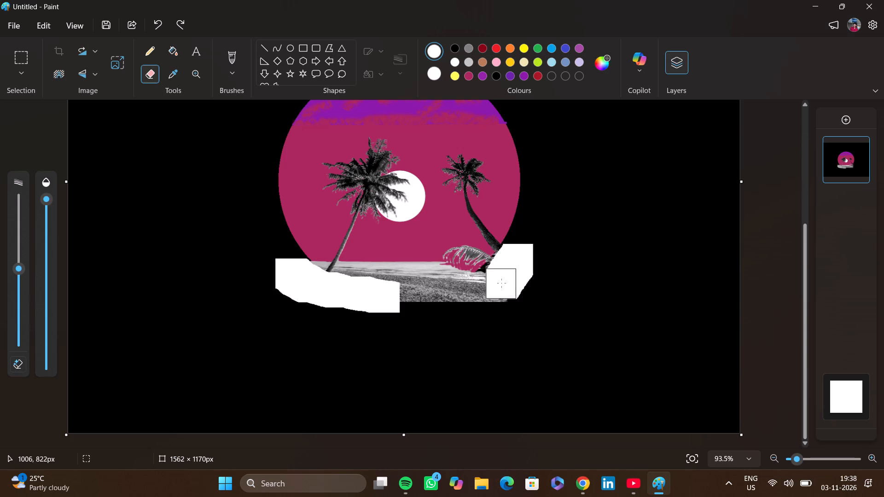
{"action": "left_click_drag", "start_coordinate": [501, 283], "coordinate": [515, 261]}
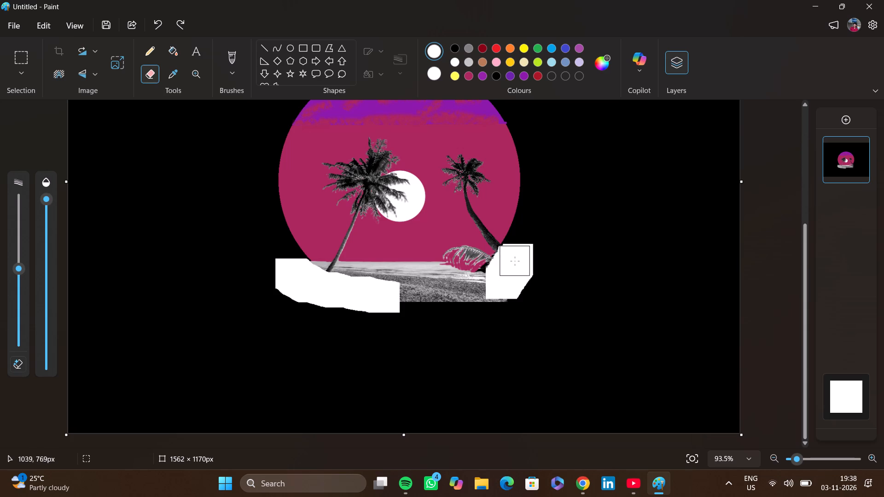
{"action": "left_click_drag", "start_coordinate": [515, 261], "coordinate": [503, 279]}
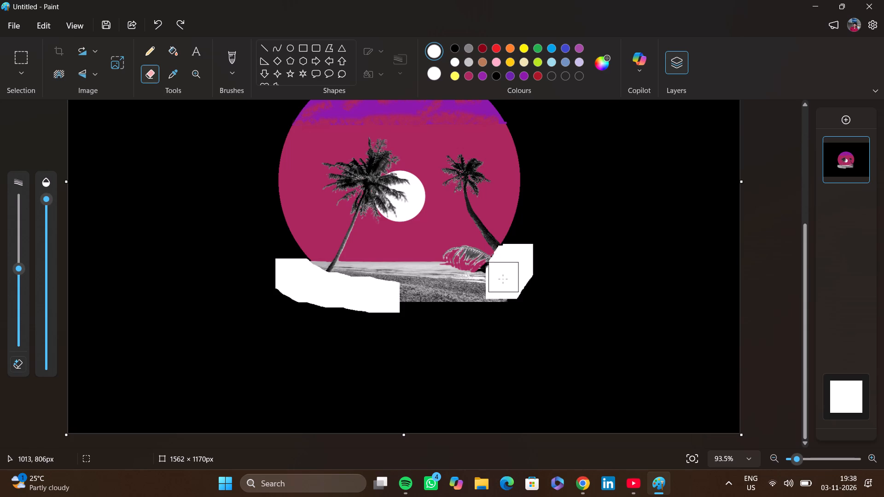
{"action": "left_click_drag", "start_coordinate": [503, 279], "coordinate": [503, 278]}
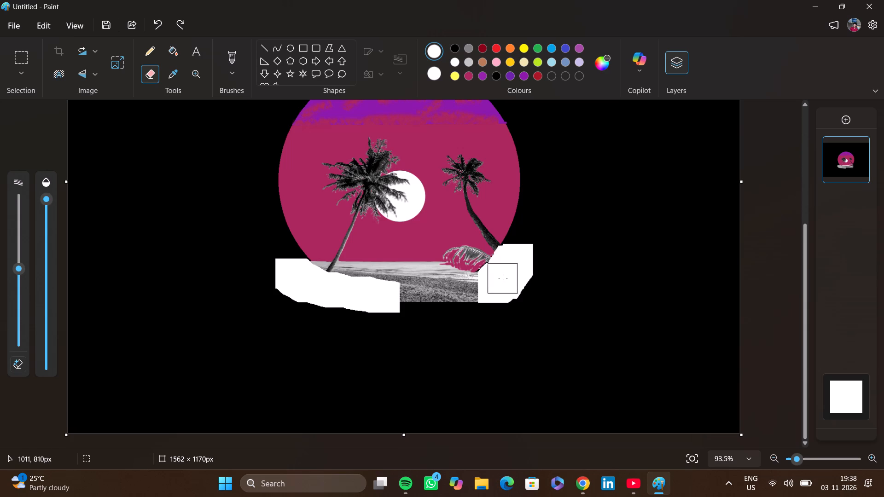
{"action": "left_click_drag", "start_coordinate": [503, 278], "coordinate": [484, 293]}
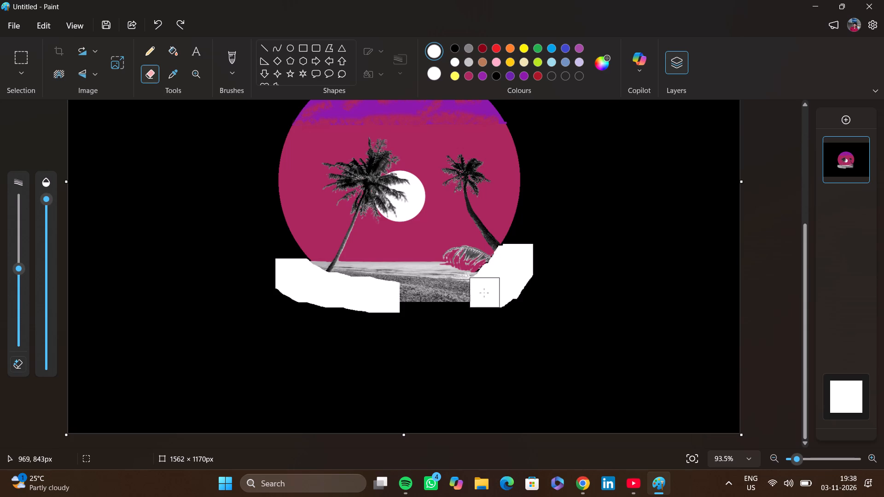
{"action": "left_click_drag", "start_coordinate": [484, 293], "coordinate": [429, 303]}
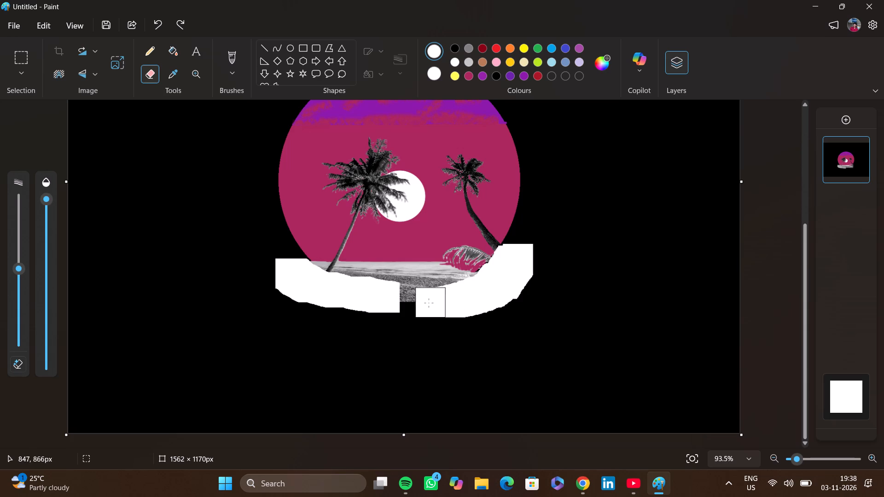
{"action": "left_click_drag", "start_coordinate": [429, 303], "coordinate": [411, 300]}
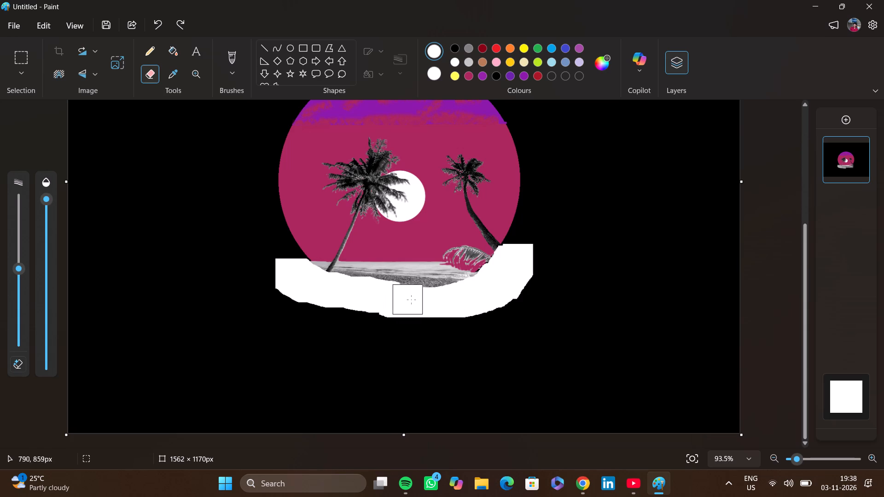
{"action": "left_click_drag", "start_coordinate": [411, 300], "coordinate": [463, 298]}
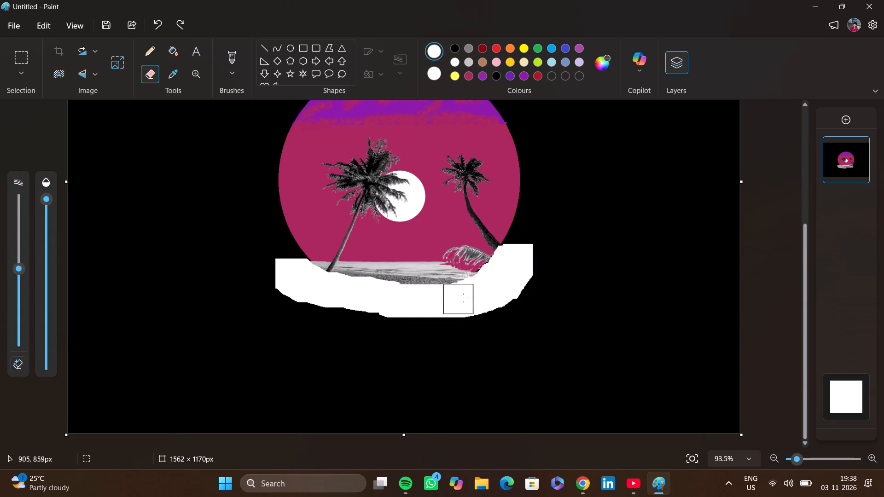
{"action": "left_click_drag", "start_coordinate": [463, 298], "coordinate": [479, 295]}
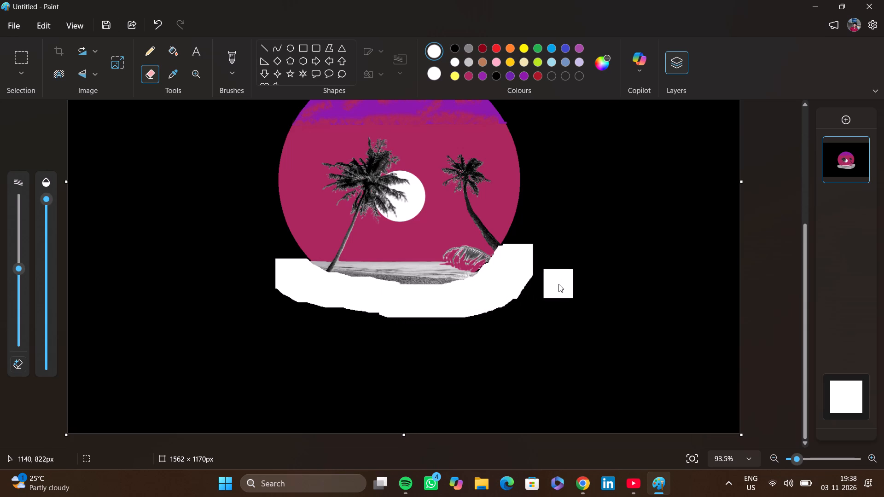
Fill the white erased band below the beach with black.
{"action": "left_click", "coordinate": [455, 46]}
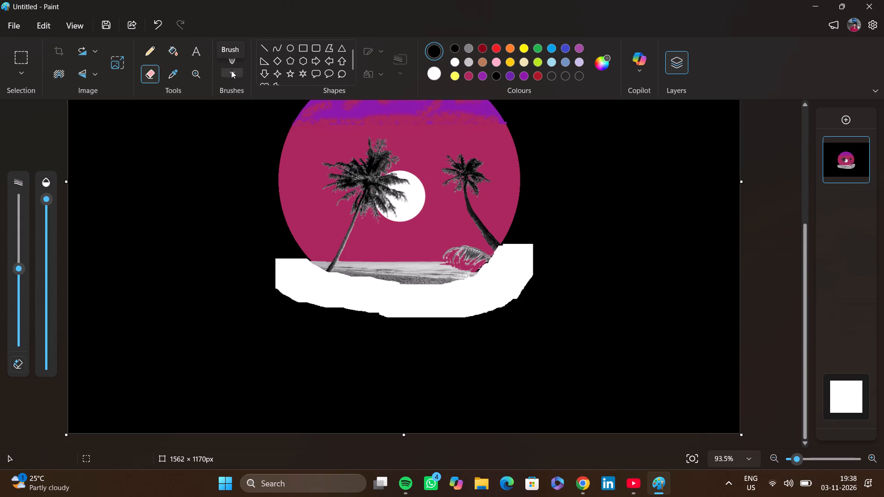
{"action": "left_click", "coordinate": [170, 53]}
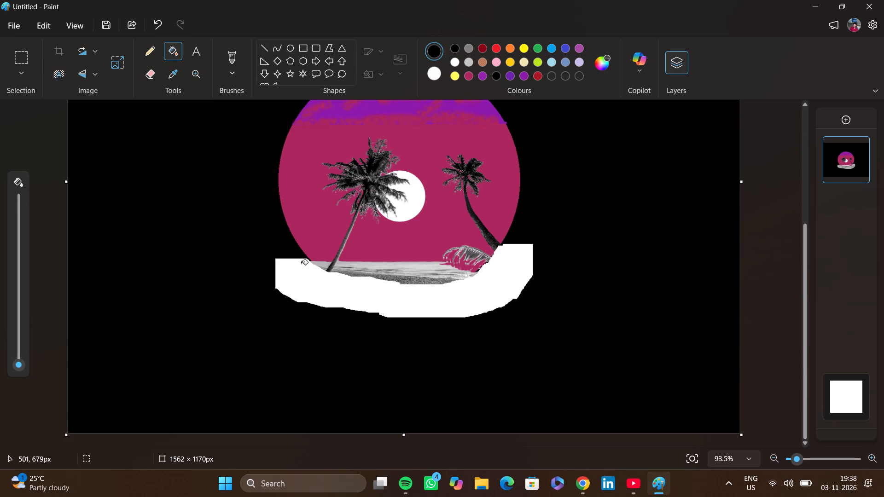
{"action": "left_click", "coordinate": [304, 272]}
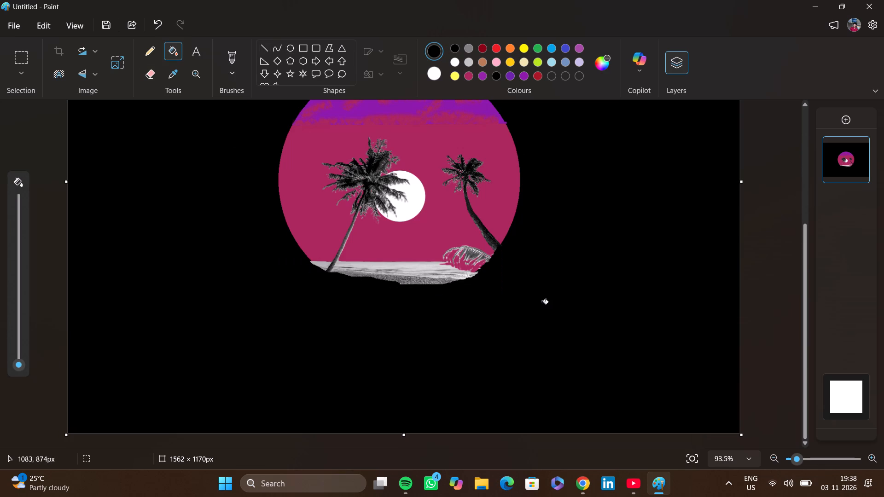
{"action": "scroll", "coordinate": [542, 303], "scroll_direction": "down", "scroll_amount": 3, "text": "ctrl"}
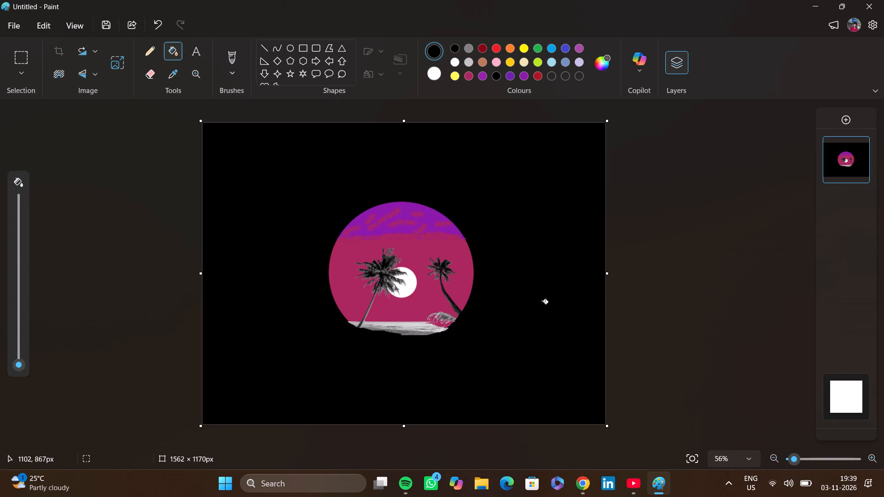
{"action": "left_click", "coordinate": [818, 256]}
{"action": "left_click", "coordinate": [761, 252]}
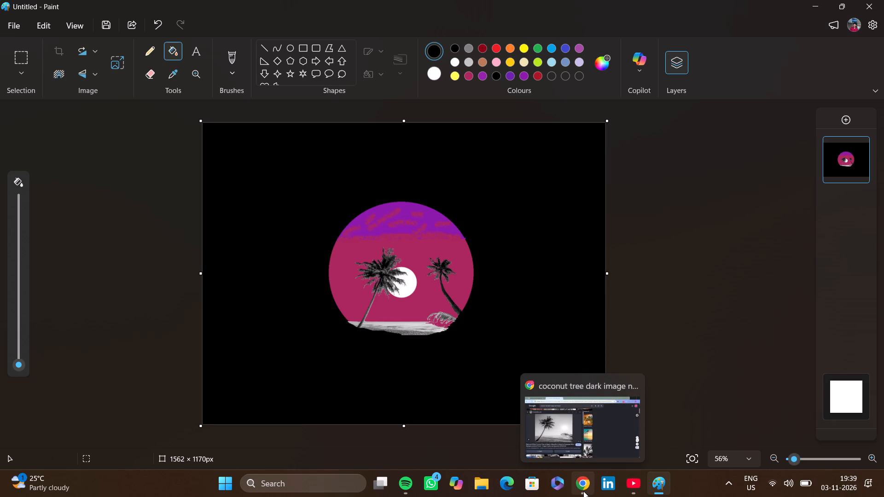
Switch to Chrome, close the image preview, and look through the beach coconut tree results for another palm picture.
{"action": "left_click", "coordinate": [593, 448]}
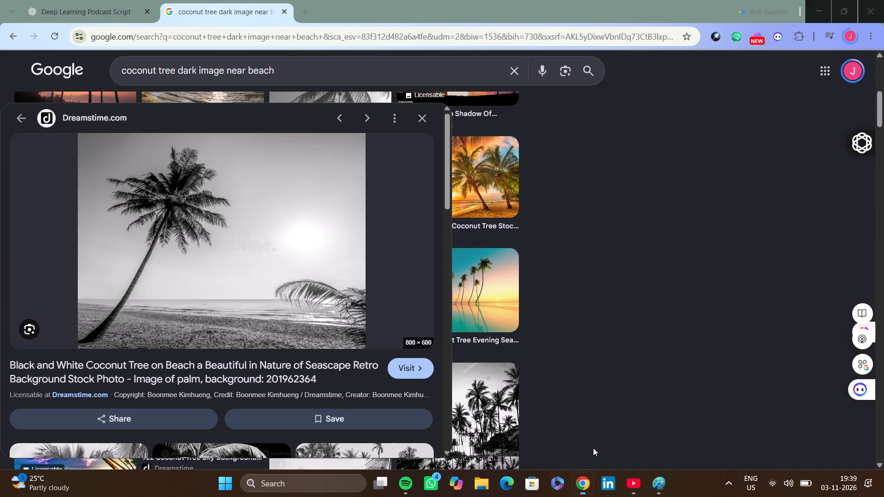
{"action": "left_click", "coordinate": [424, 117]}
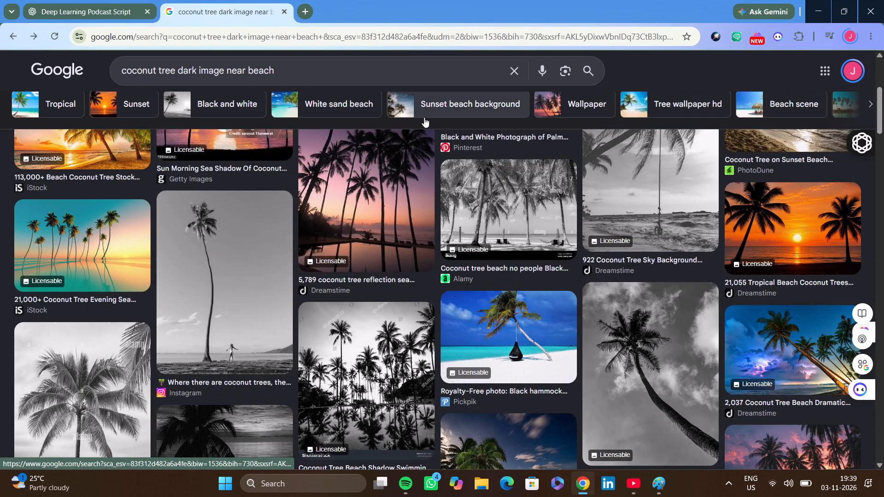
{"action": "scroll", "coordinate": [355, 303], "scroll_direction": "down", "scroll_amount": 4}
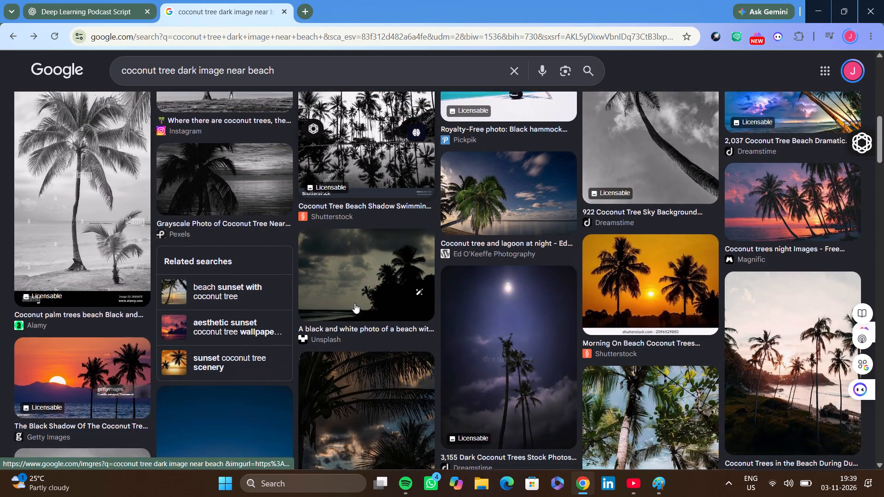
{"action": "scroll", "coordinate": [355, 303], "scroll_direction": "down", "scroll_amount": 4}
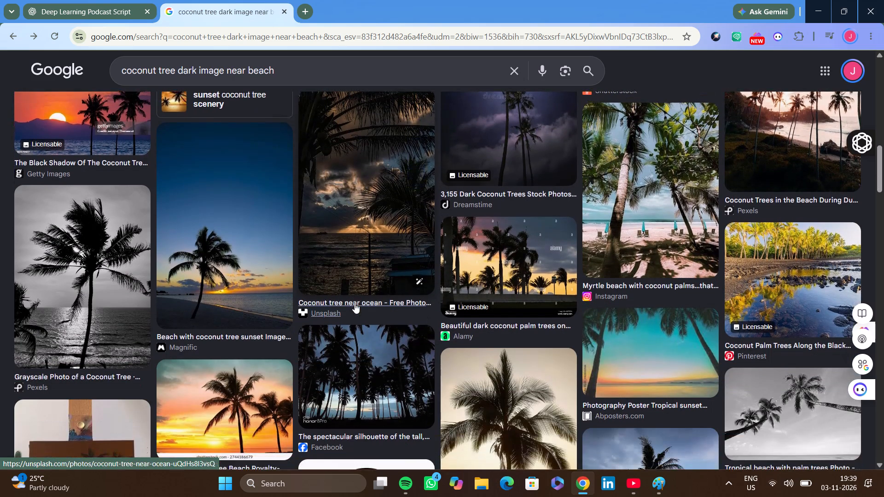
{"action": "scroll", "coordinate": [355, 303], "scroll_direction": "down", "scroll_amount": 4}
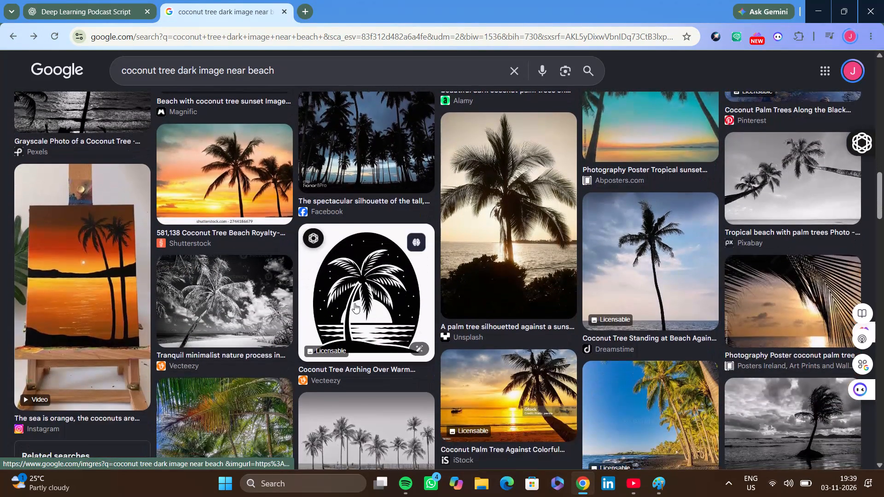
{"action": "scroll", "coordinate": [355, 303], "scroll_direction": "down", "scroll_amount": 4}
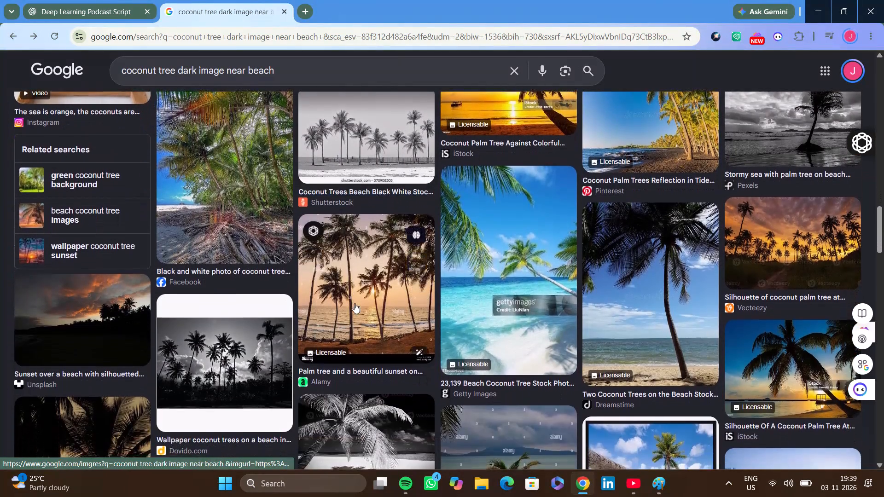
{"action": "scroll", "coordinate": [355, 303], "scroll_direction": "down", "scroll_amount": 4}
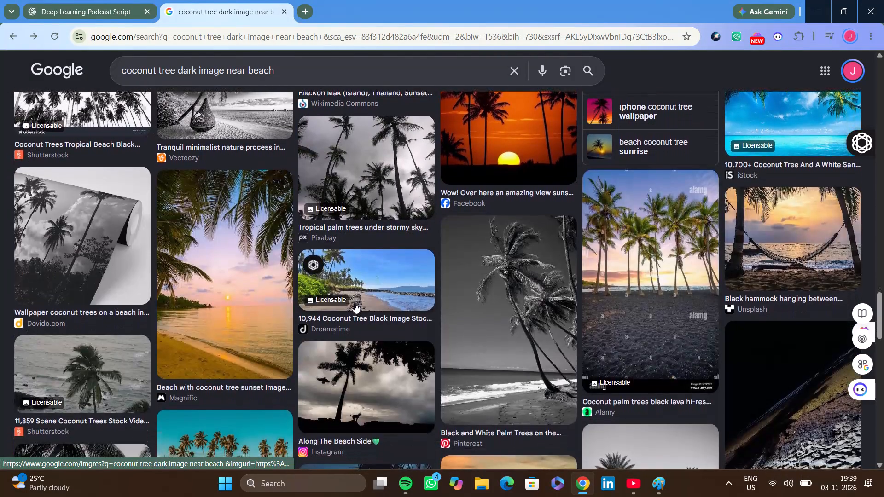
{"action": "scroll", "coordinate": [355, 303], "scroll_direction": "up", "scroll_amount": 19}
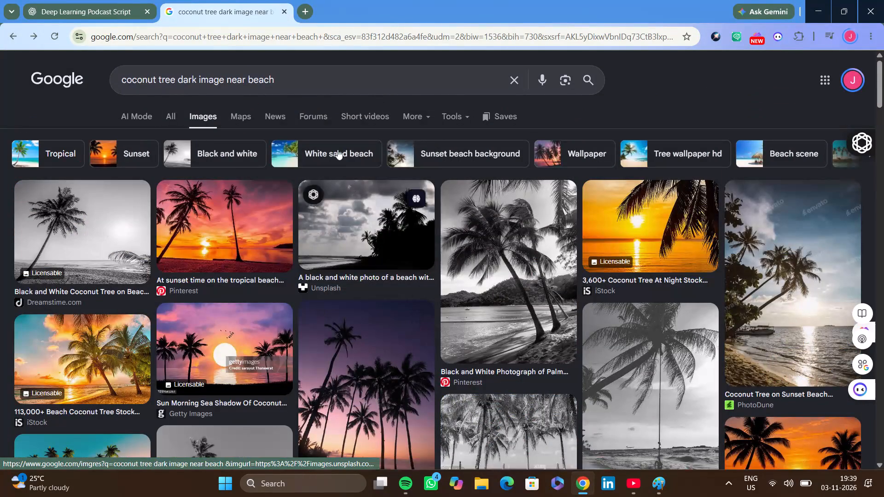
Shorten the image search to "coconut tree dark image" and run it.
{"action": "left_click", "coordinate": [300, 81]}
{"action": "key", "text": "BackSpace"}
{"action": "key", "text": "BackSpace"}
{"action": "key", "text": "BackSpace"}
{"action": "key", "text": "BackSpace"}
{"action": "key", "text": "BackSpace"}
{"action": "key", "text": "BackSpace"}
{"action": "key", "text": "BackSpace"}
{"action": "key", "text": "BackSpace"}
{"action": "key", "text": "BackSpace"}
{"action": "key", "text": "BackSpace"}
{"action": "key", "text": "BackSpace"}
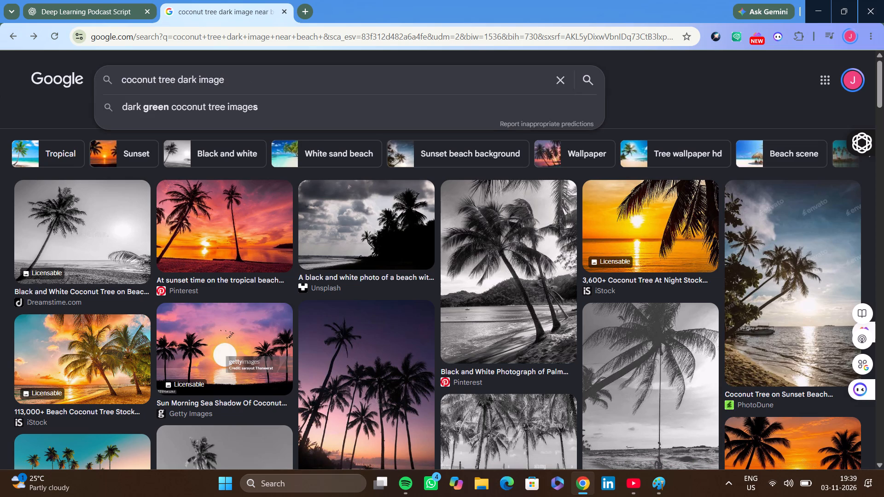
{"action": "key", "text": "Return"}
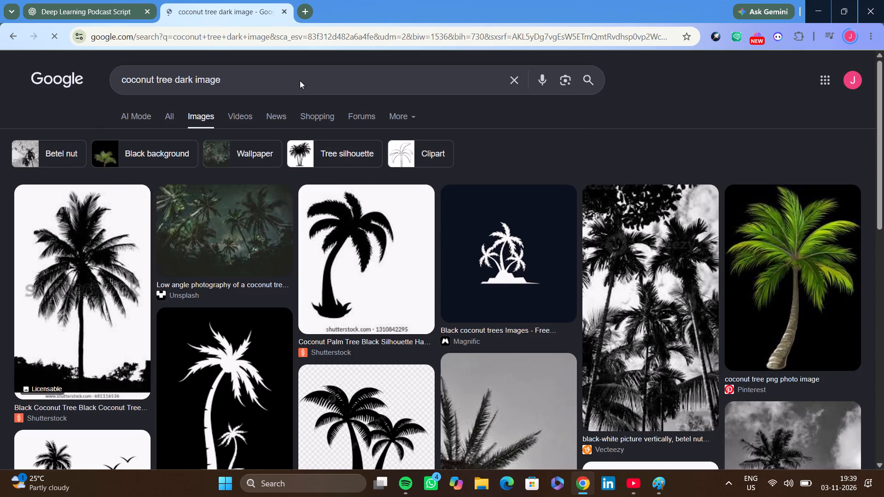
Find the HiClipart black coconut palm on a checkered background in the image results and copy the image.
{"action": "scroll", "coordinate": [348, 266], "scroll_direction": "down", "scroll_amount": 1}
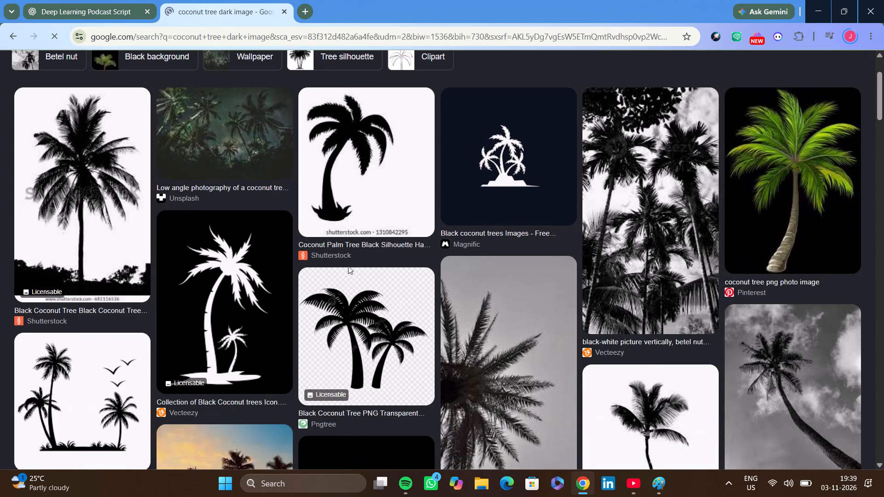
{"action": "scroll", "coordinate": [348, 266], "scroll_direction": "down", "scroll_amount": 5}
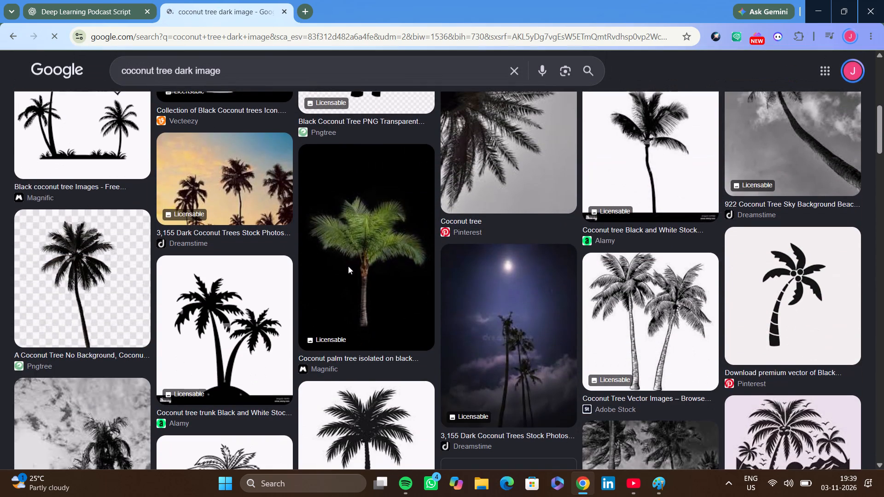
{"action": "scroll", "coordinate": [348, 266], "scroll_direction": "down", "scroll_amount": 2}
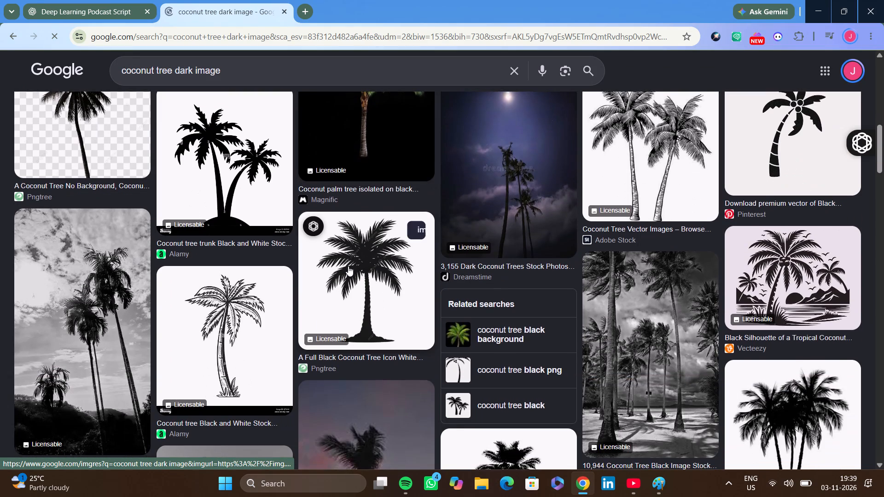
{"action": "scroll", "coordinate": [348, 266], "scroll_direction": "down", "scroll_amount": 4}
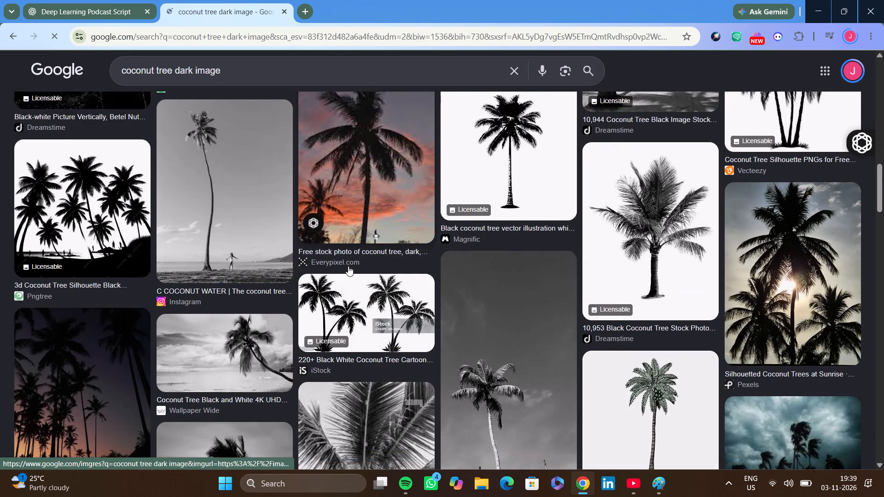
{"action": "scroll", "coordinate": [455, 116], "scroll_direction": "down", "scroll_amount": 4}
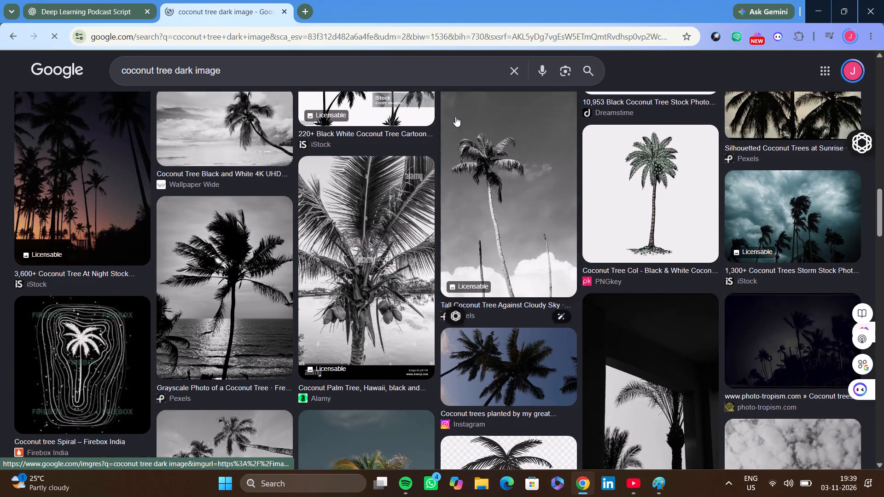
{"action": "scroll", "coordinate": [455, 116], "scroll_direction": "down", "scroll_amount": 4}
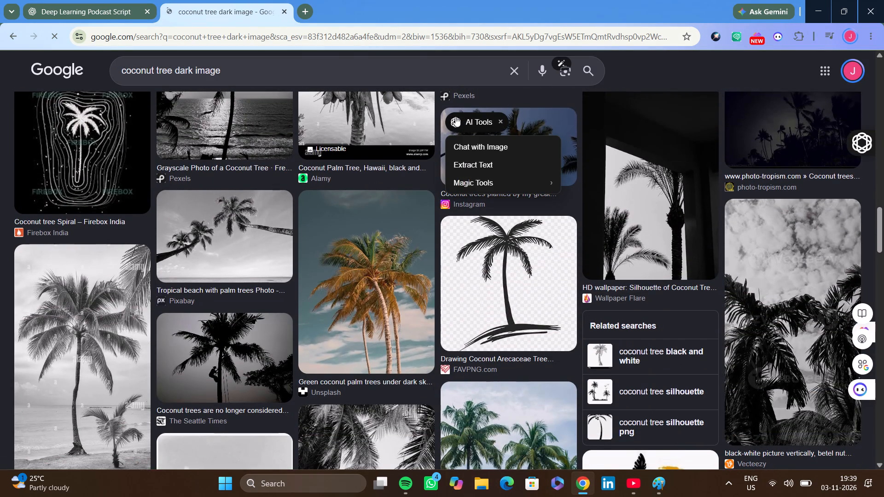
{"action": "scroll", "coordinate": [455, 116], "scroll_direction": "down", "scroll_amount": 1}
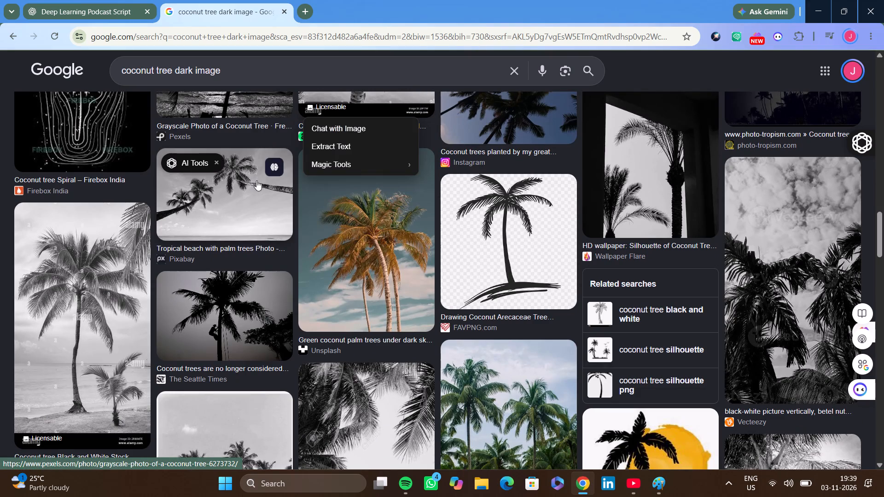
{"action": "scroll", "coordinate": [180, 302], "scroll_direction": "down", "scroll_amount": 2}
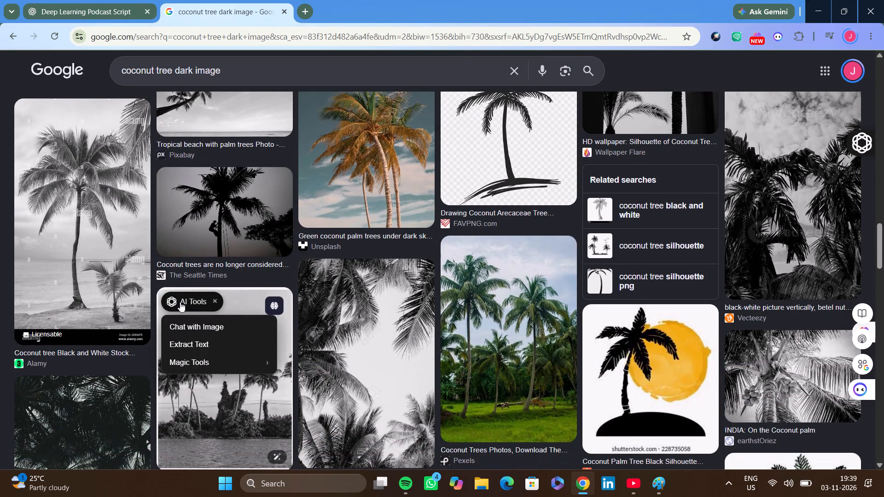
{"action": "scroll", "coordinate": [440, 371], "scroll_direction": "down", "scroll_amount": 2}
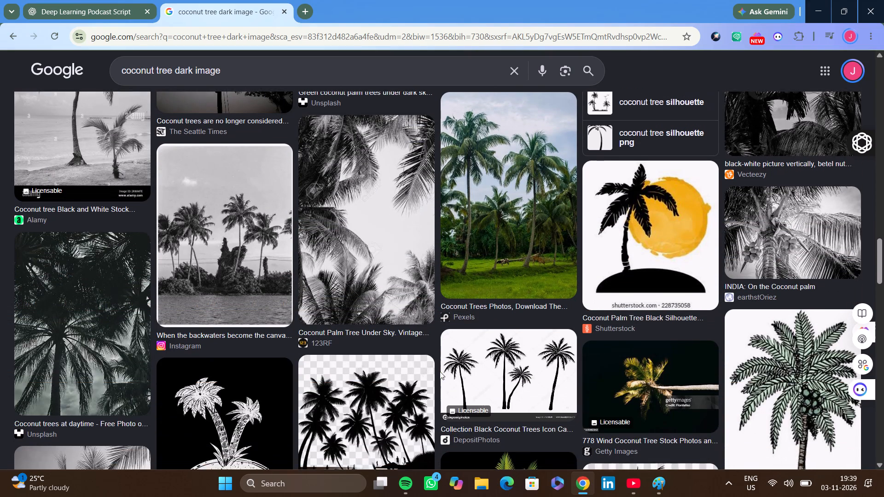
{"action": "scroll", "coordinate": [440, 371], "scroll_direction": "down", "scroll_amount": 5}
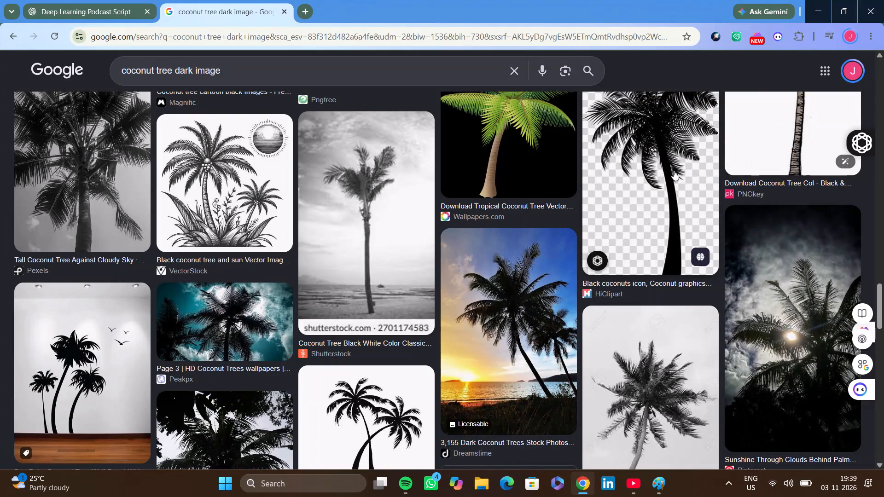
{"action": "left_click", "coordinate": [673, 171]}
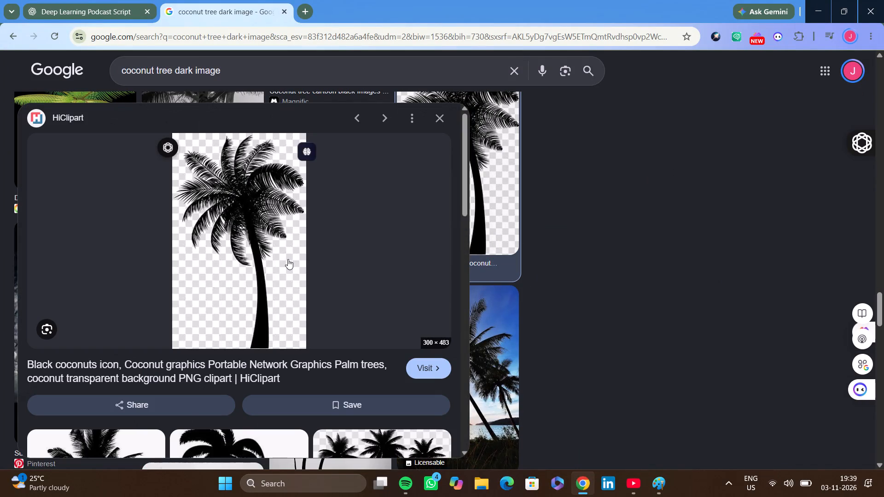
{"action": "right_click", "coordinate": [288, 259]}
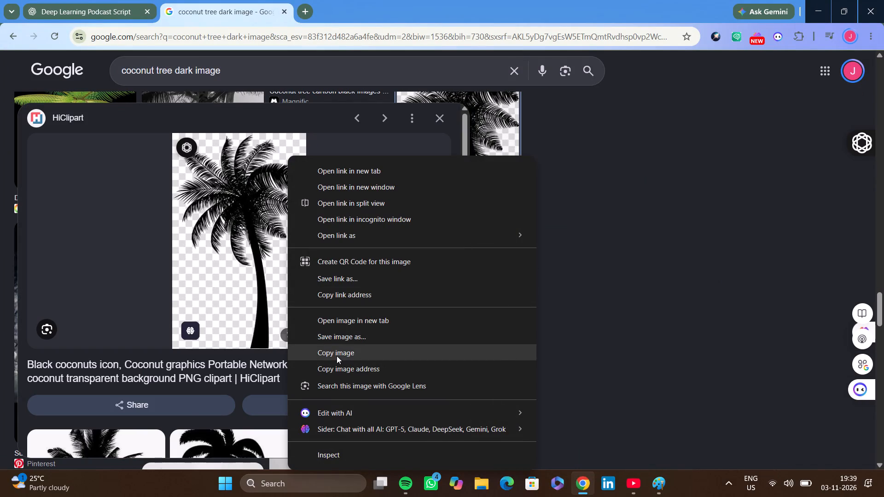
{"action": "left_click", "coordinate": [337, 356]}
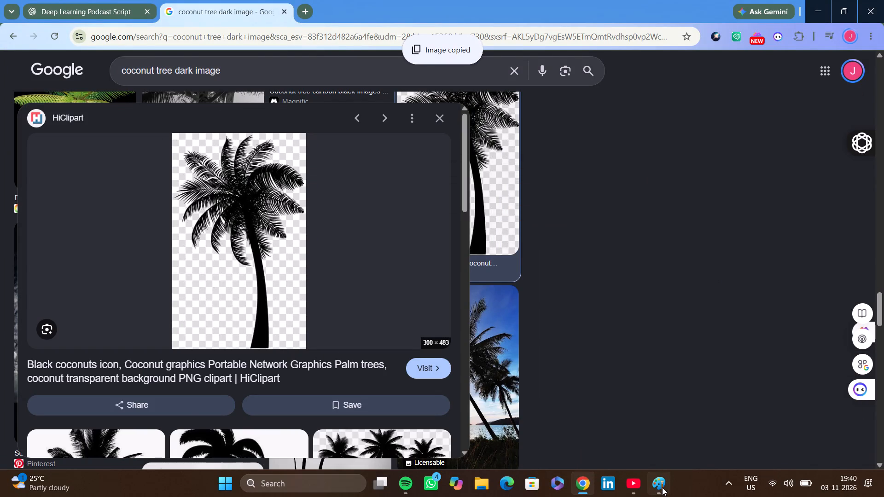
Switch to Paint, paste the copied palm onto the canvas and remove its background.
{"action": "left_click", "coordinate": [662, 487]}
{"action": "key", "text": "ctrl+v"}
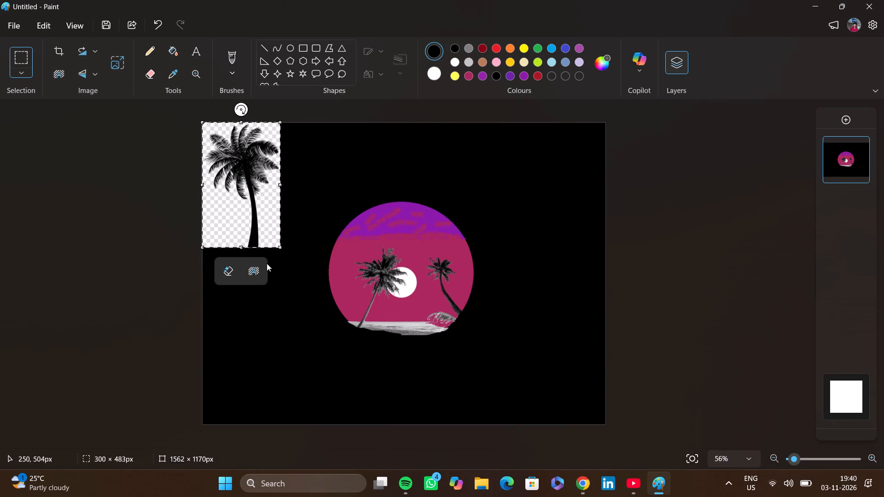
{"action": "left_click", "coordinate": [255, 270]}
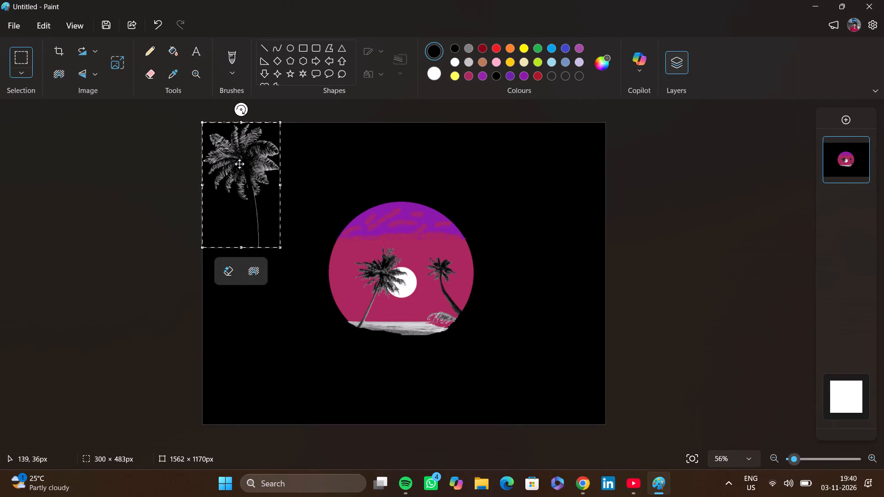
Move the pasted palm cutout over the circle and shrink it to about 194 × 268 px.
{"action": "left_click_drag", "start_coordinate": [239, 164], "coordinate": [393, 244]}
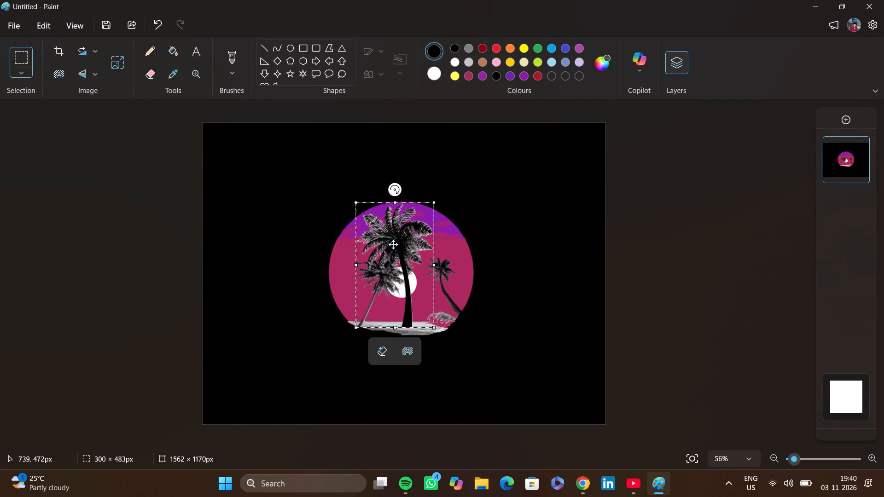
{"action": "left_click_drag", "start_coordinate": [355, 327], "coordinate": [399, 293]}
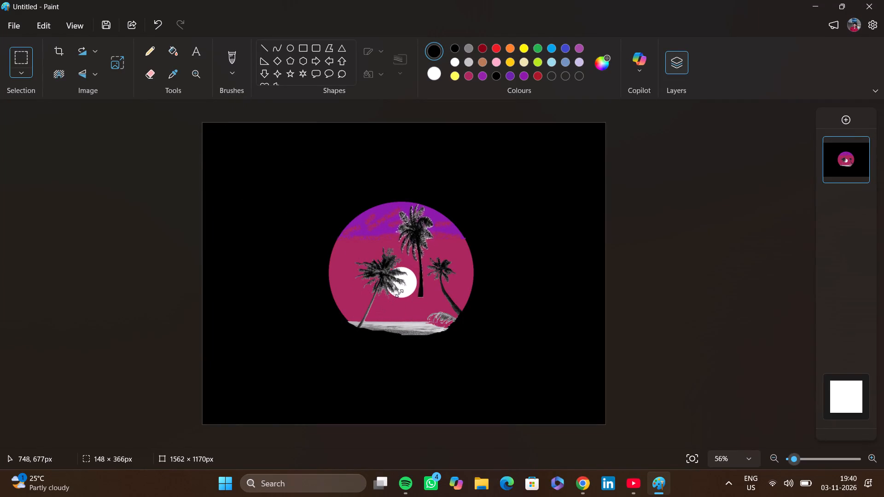
{"action": "left_click_drag", "start_coordinate": [399, 293], "coordinate": [386, 256]}
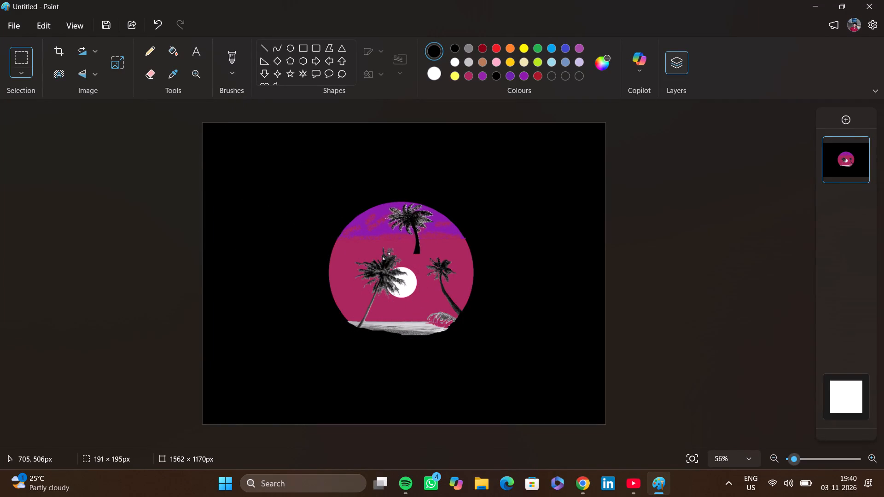
{"action": "left_click_drag", "start_coordinate": [386, 256], "coordinate": [384, 272]}
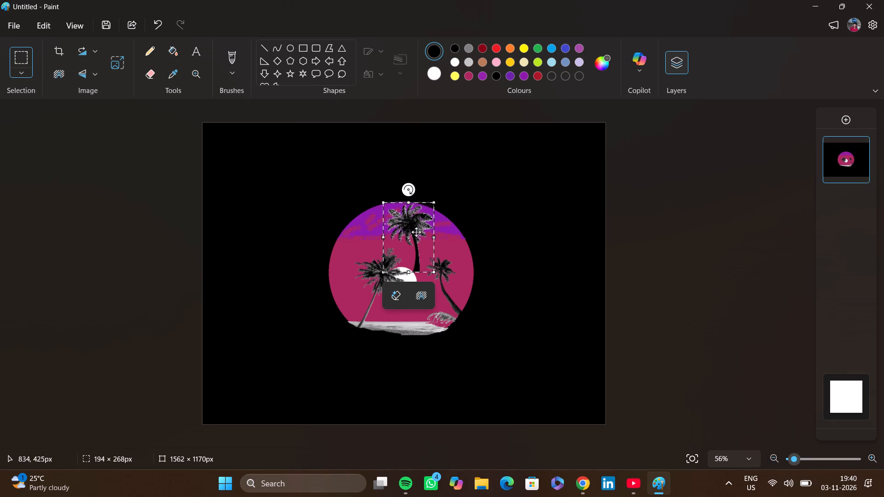
Tilt the pasted palm cutout clockwise and place it just below the left palm, with its trunk base at the circle's lower-left edge.
{"action": "left_click_drag", "start_coordinate": [416, 232], "coordinate": [357, 278]}
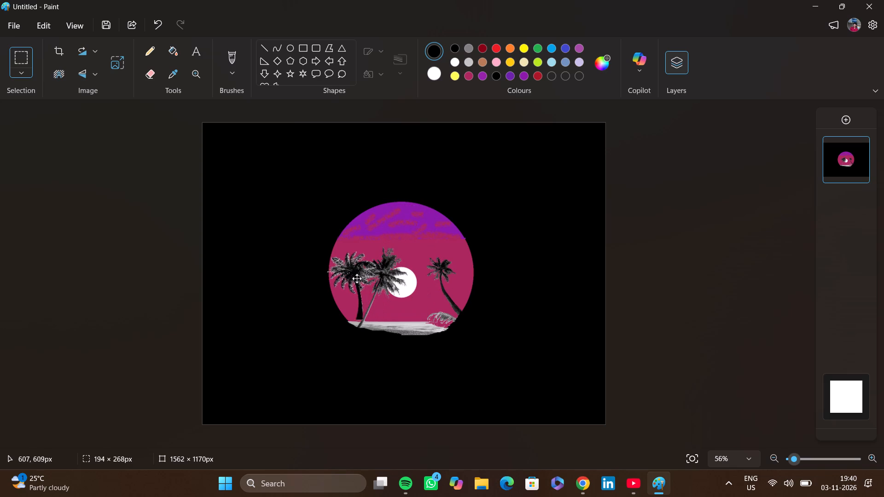
{"action": "left_click_drag", "start_coordinate": [357, 278], "coordinate": [355, 275]}
{"action": "left_click_drag", "start_coordinate": [349, 234], "coordinate": [371, 239]}
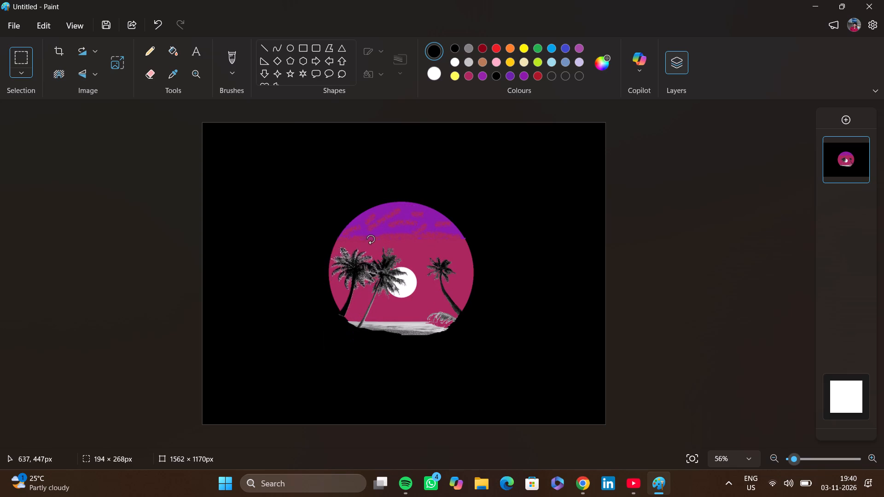
{"action": "left_click_drag", "start_coordinate": [371, 239], "coordinate": [378, 242]}
{"action": "left_click_drag", "start_coordinate": [360, 266], "coordinate": [364, 267]}
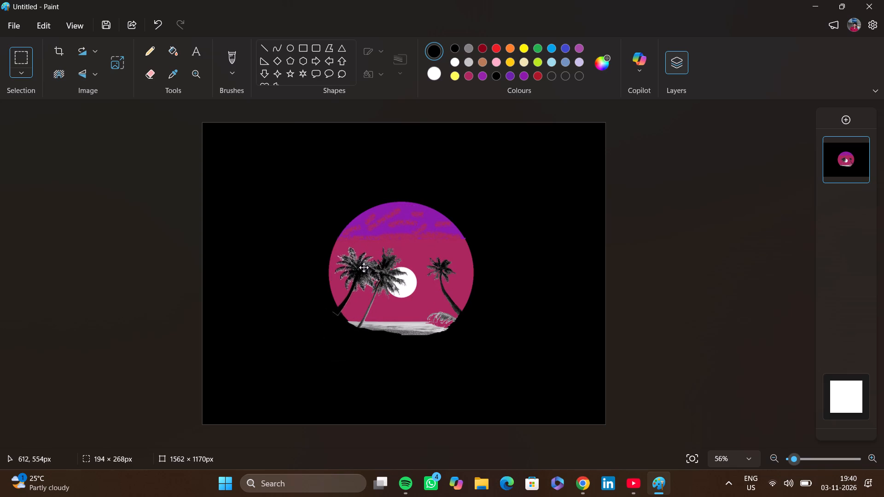
{"action": "left_click_drag", "start_coordinate": [364, 267], "coordinate": [370, 280]}
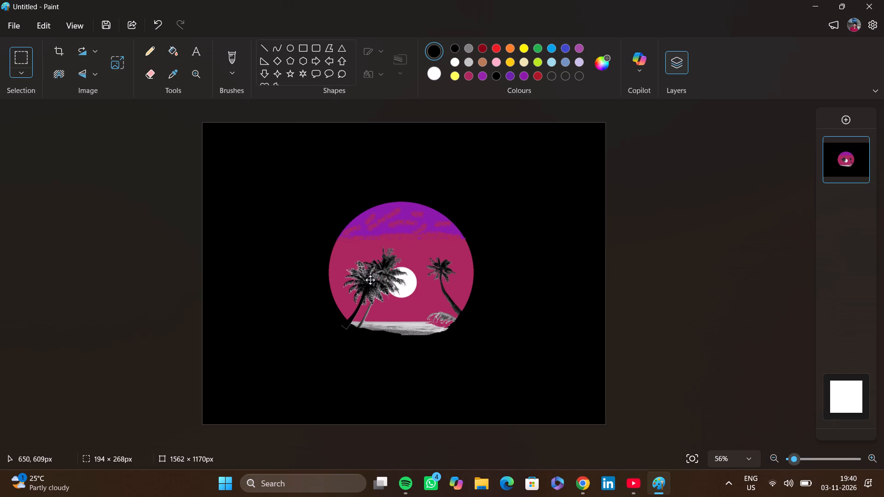
{"action": "left_click_drag", "start_coordinate": [370, 280], "coordinate": [388, 294]}
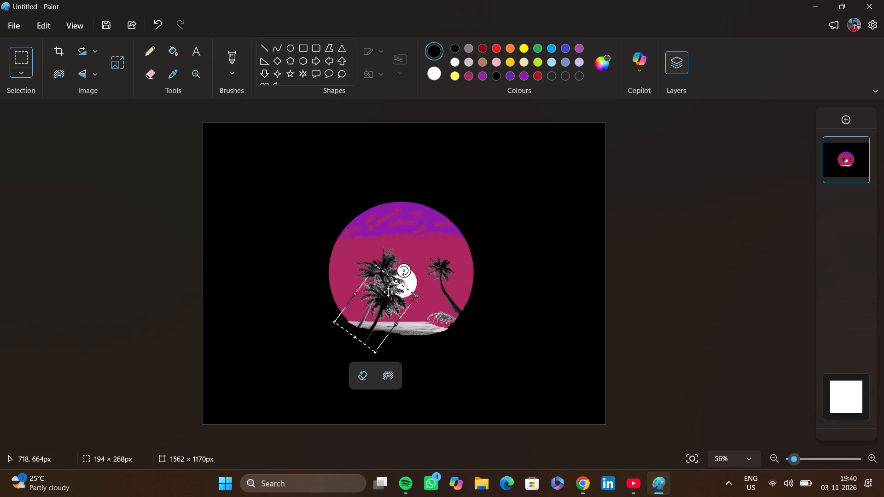
{"action": "left_click_drag", "start_coordinate": [404, 270], "coordinate": [419, 291]}
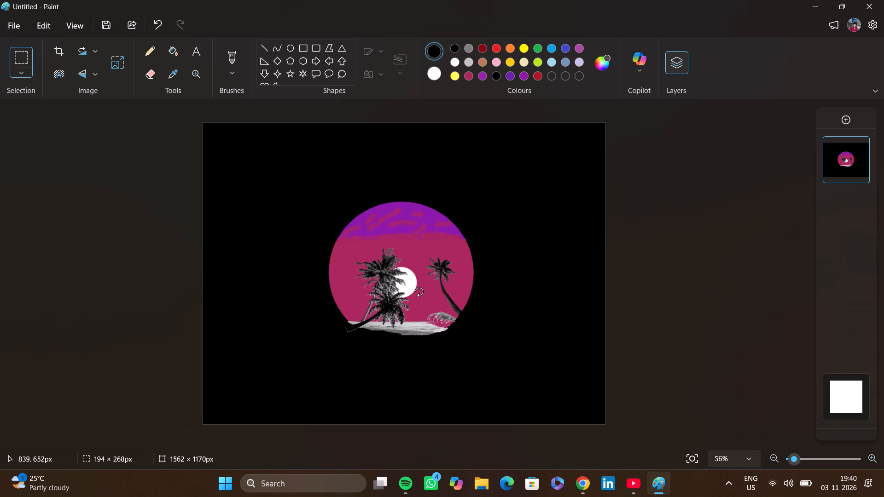
{"action": "left_click_drag", "start_coordinate": [419, 291], "coordinate": [412, 282]}
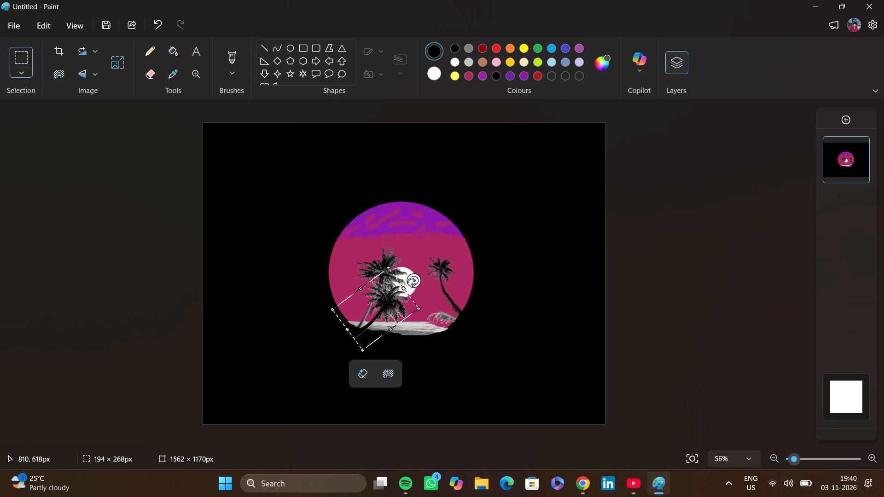
{"action": "left_click_drag", "start_coordinate": [380, 307], "coordinate": [372, 310]}
{"action": "left_click", "coordinate": [514, 322]}
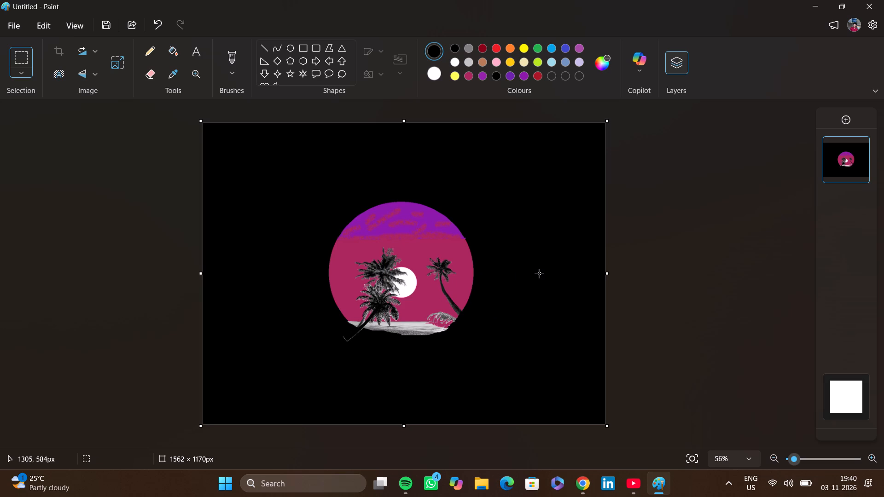
Switch to Chrome, close the palm image preview and search images for "birds flying in the sky".
{"action": "left_click", "coordinate": [588, 493]}
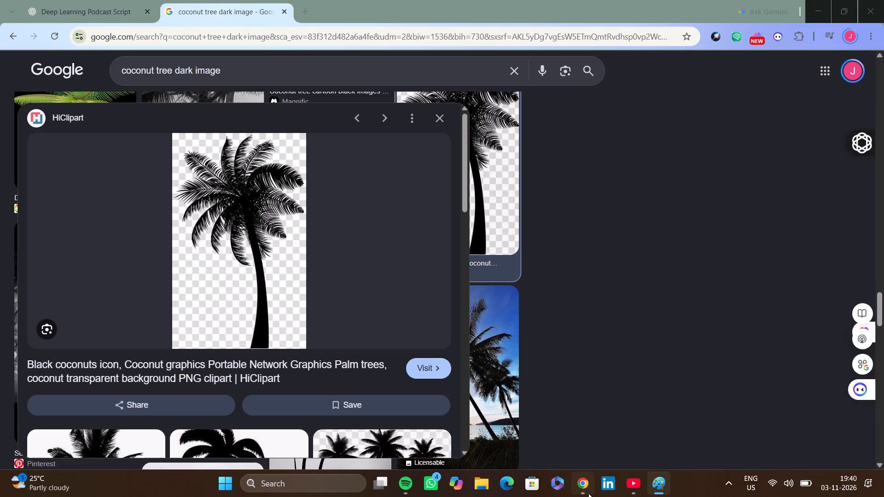
{"action": "left_click", "coordinate": [436, 116]}
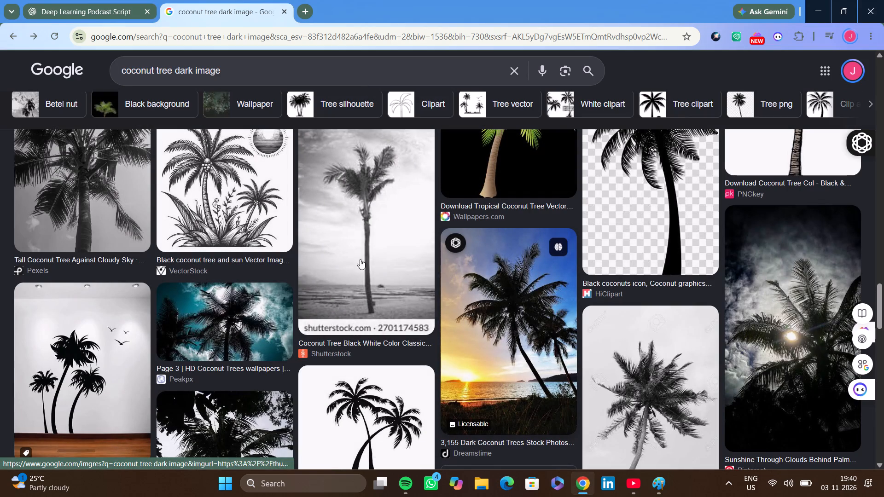
{"action": "left_click", "coordinate": [255, 65]}
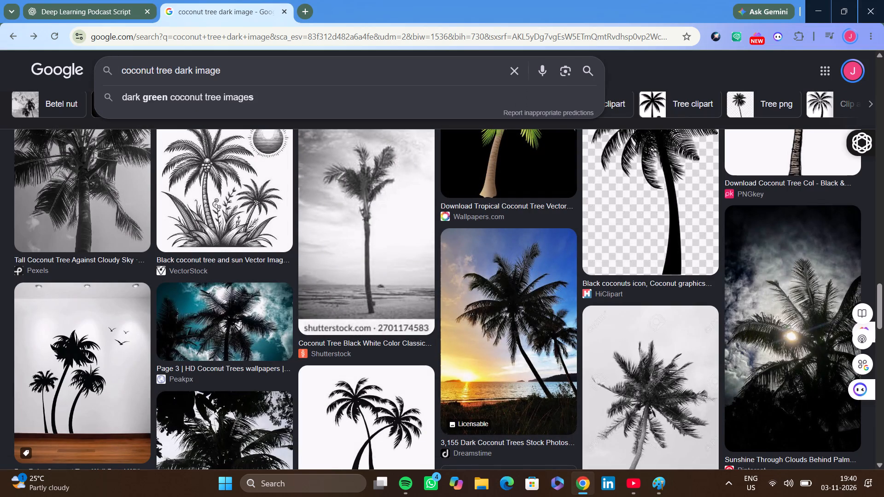
{"action": "key", "text": "BackSpace"}
{"action": "key", "text": "BackSpace"}
{"action": "key", "text": "BackSpace"}
{"action": "key", "text": "BackSpace"}
{"action": "key", "text": "BackSpace"}
{"action": "key", "text": "BackSpace"}
{"action": "key", "text": "BackSpace"}
{"action": "key", "text": "BackSpace"}
{"action": "key", "text": "BackSpace"}
{"action": "key", "text": "BackSpace"}
{"action": "key", "text": "BackSpace"}
{"action": "key", "text": "BackSpace"}
{"action": "key", "text": "BackSpace"}
{"action": "key", "text": "BackSpace"}
{"action": "key", "text": "BackSpace"}
{"action": "key", "text": "BackSpace"}
{"action": "key", "text": "BackSpace"}
{"action": "key", "text": "BackSpace"}
{"action": "key", "text": "BackSpace"}
{"action": "key", "text": "BackSpace"}
{"action": "type", "text": "birds flying"}
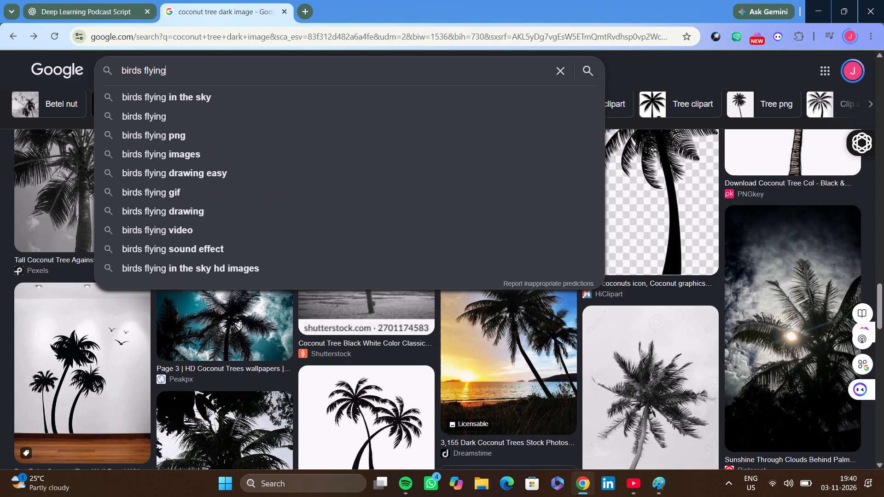
{"action": "key", "text": "space"}
{"action": "type", "text": "in the sky"}
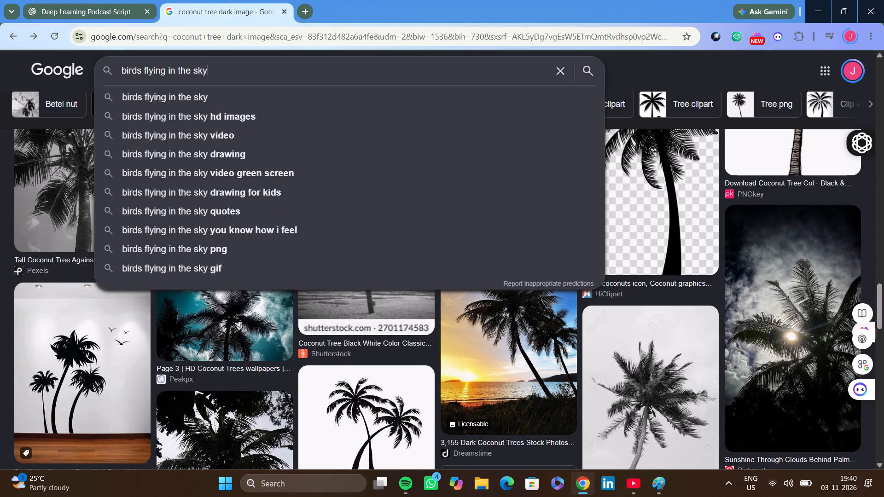
{"action": "left_click", "coordinate": [175, 87]}
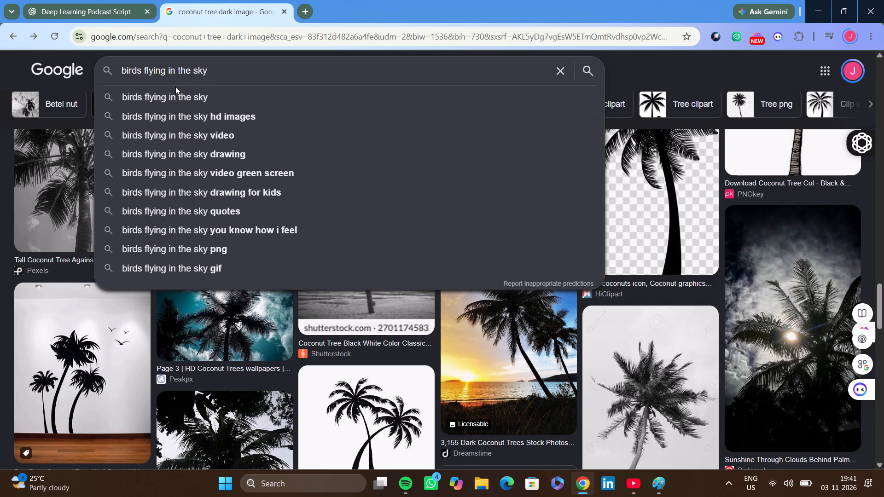
{"action": "left_click", "coordinate": [175, 95]}
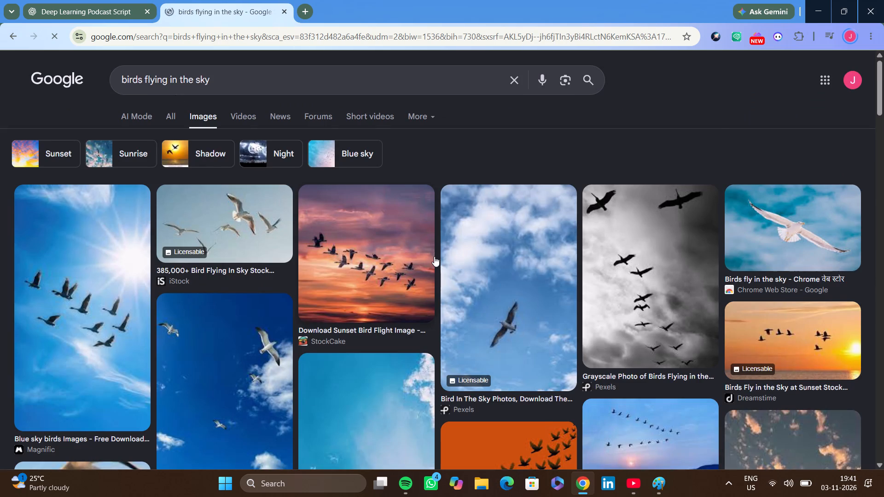
Browse the bird images, then extend the search to "birds flying in the sky with white background" and run it.
{"action": "scroll", "coordinate": [434, 256], "scroll_direction": "down", "scroll_amount": 7}
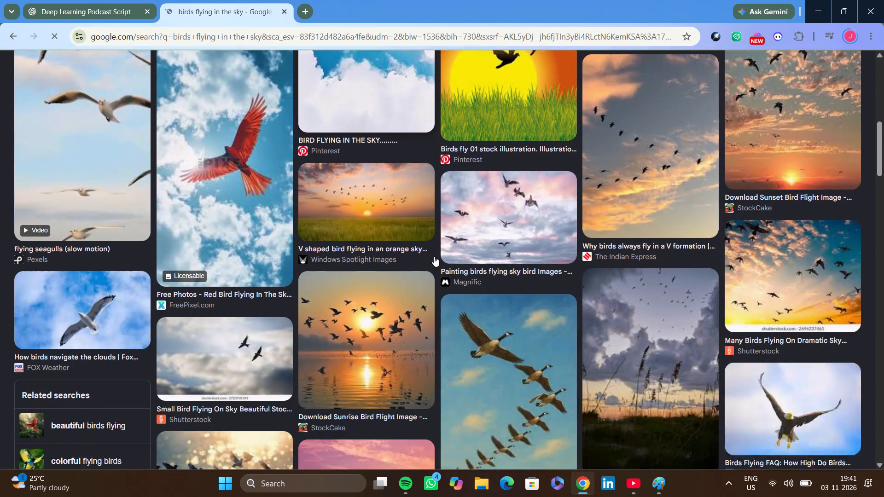
{"action": "scroll", "coordinate": [434, 256], "scroll_direction": "down", "scroll_amount": 2}
{"action": "scroll", "coordinate": [434, 256], "scroll_direction": "up", "scroll_amount": 6}
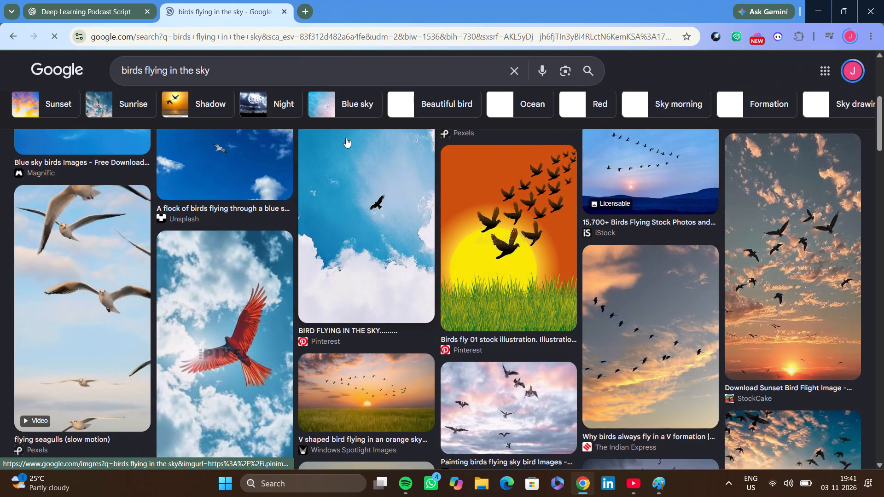
{"action": "left_click", "coordinate": [327, 70]}
{"action": "key", "text": "space"}
{"action": "type", "text": "with white background"}
{"action": "key", "text": "Return"}
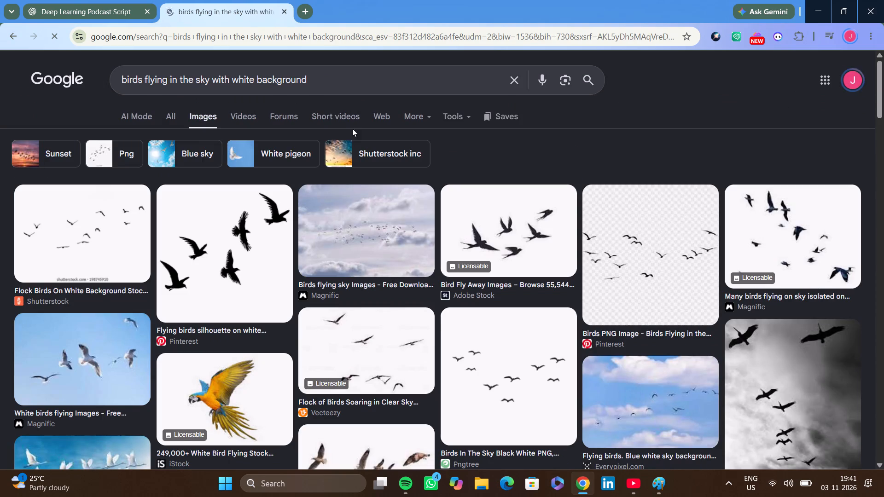
Open the Pinterest "Birds PNG Image - Birds Flying in the Sky" result with the checkered background and copy the image.
{"action": "left_click", "coordinate": [624, 265]}
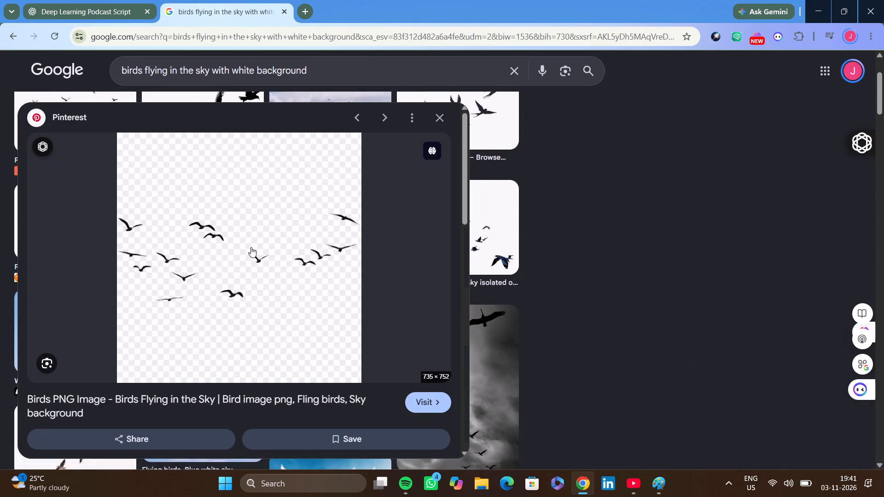
{"action": "left_click", "coordinate": [251, 247]}
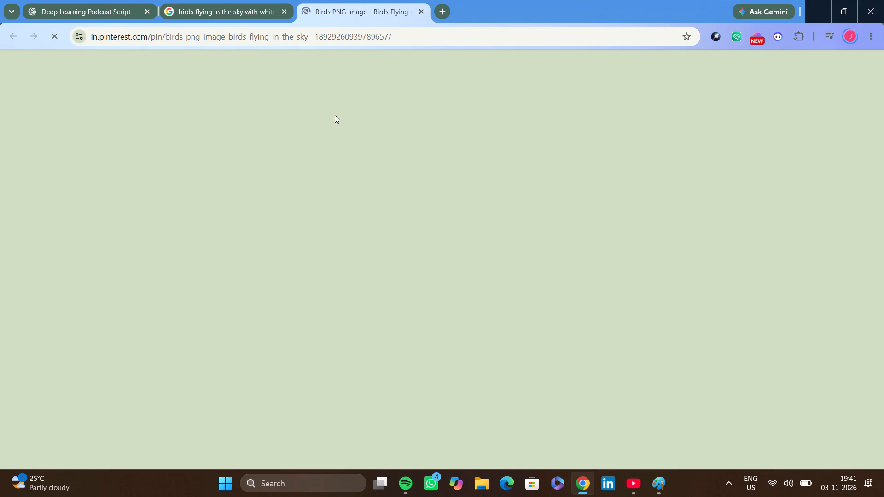
{"action": "left_click", "coordinate": [420, 12]}
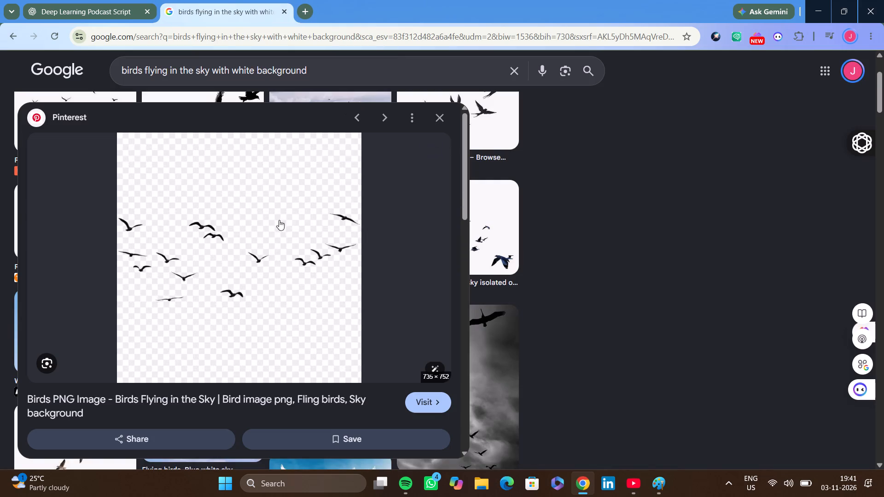
{"action": "right_click", "coordinate": [278, 225]}
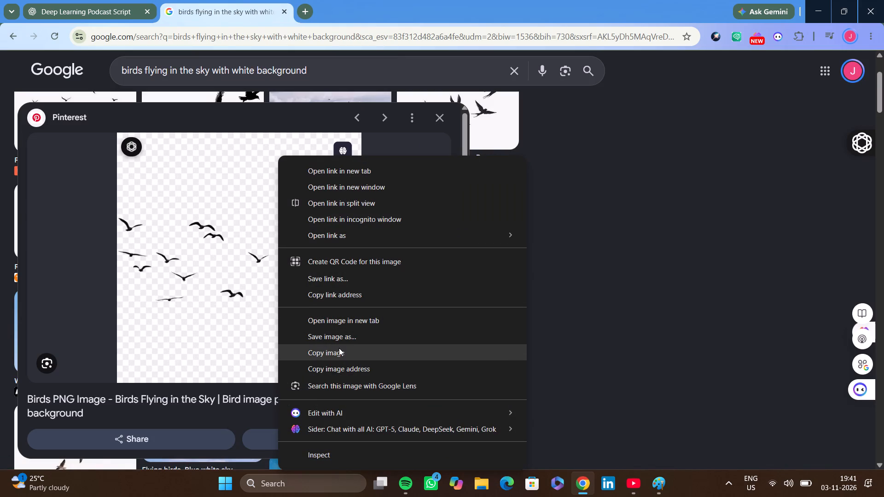
{"action": "left_click", "coordinate": [339, 348]}
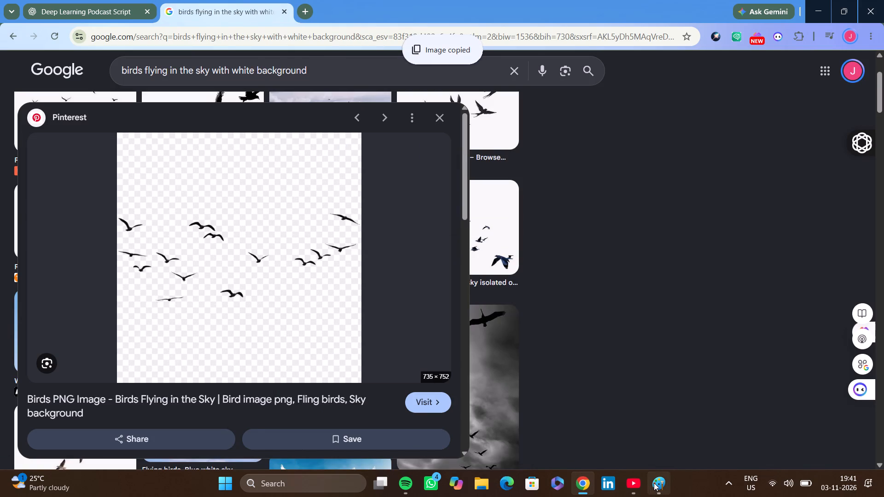
Switch to Paint, paste the copied birds image onto the canvas and remove its background.
{"action": "left_click", "coordinate": [654, 483]}
{"action": "key", "text": "ctrl+v"}
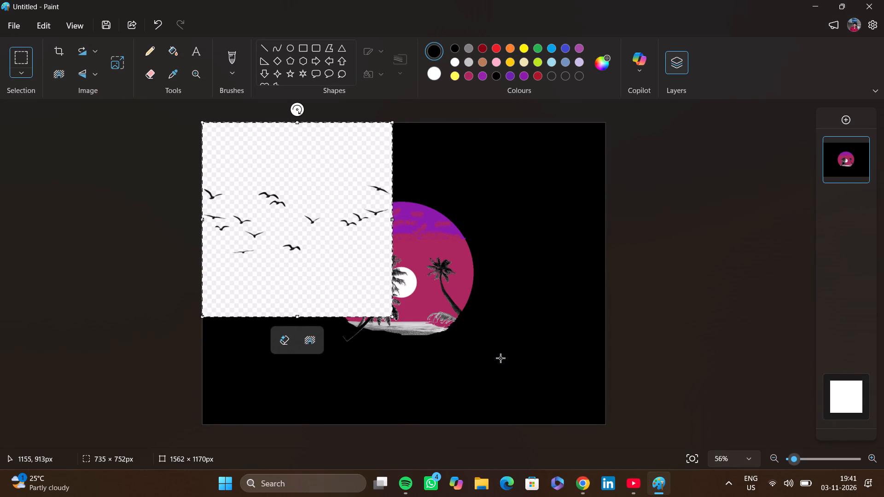
{"action": "left_click", "coordinate": [308, 341]}
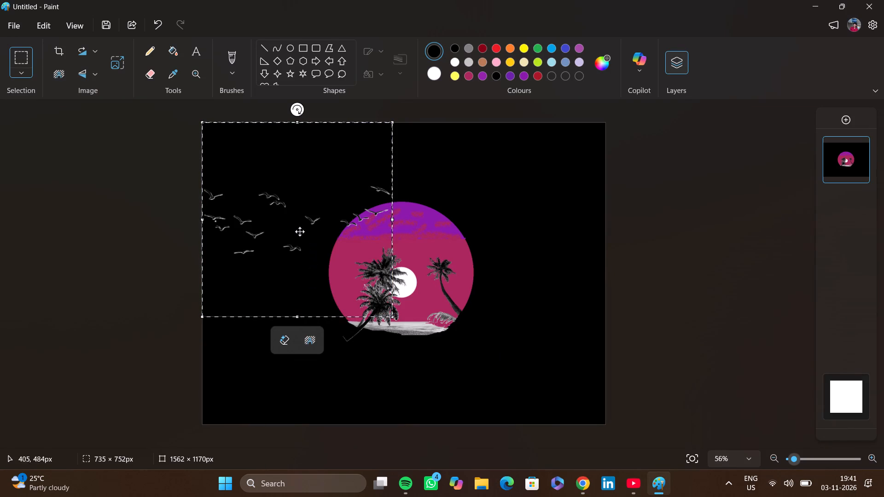
Move the birds cutout over the circle and shrink it to about 228 × 297 px.
{"action": "left_click_drag", "start_coordinate": [300, 231], "coordinate": [414, 288]}
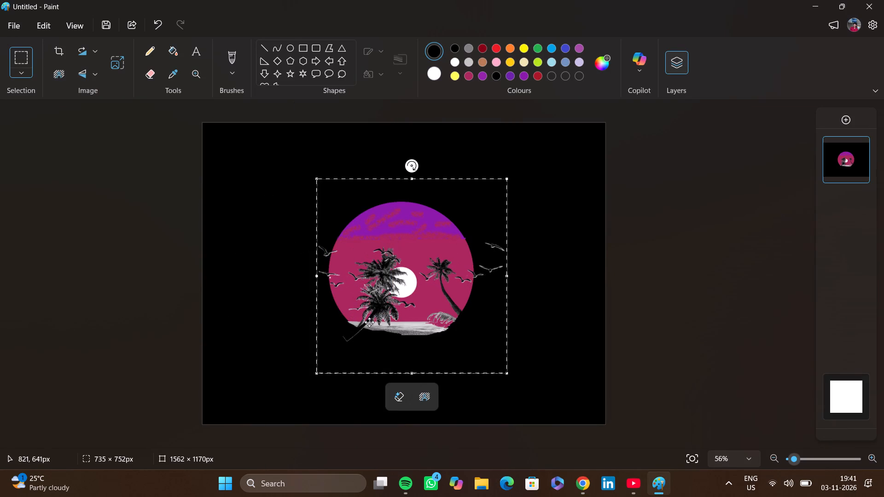
{"action": "left_click_drag", "start_coordinate": [315, 373], "coordinate": [344, 342]}
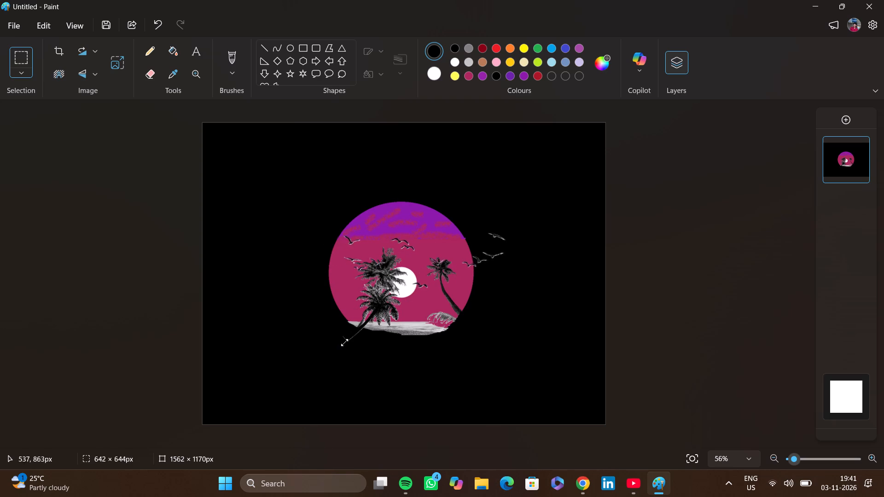
{"action": "left_click_drag", "start_coordinate": [344, 342], "coordinate": [386, 309]}
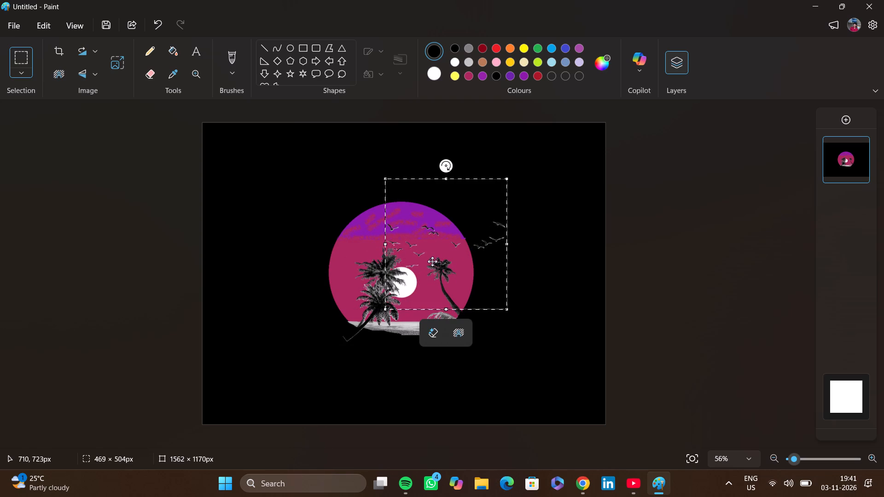
{"action": "left_click_drag", "start_coordinate": [436, 259], "coordinate": [390, 278]}
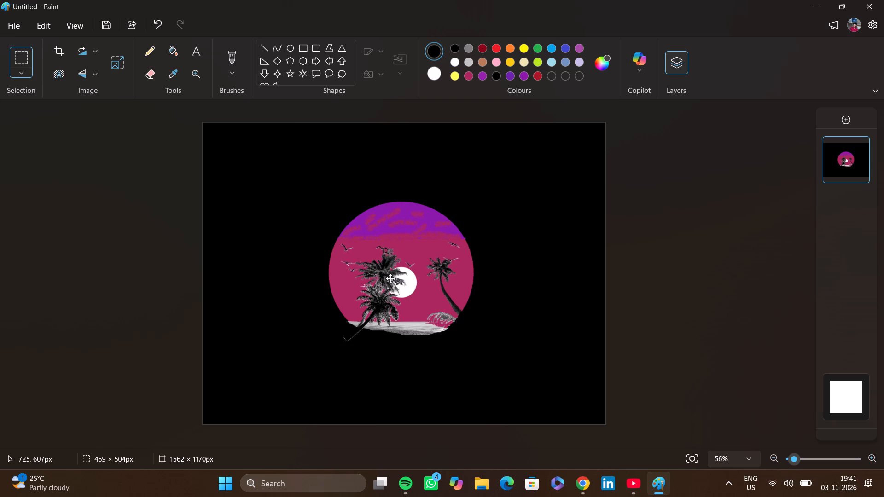
{"action": "left_click_drag", "start_coordinate": [390, 278], "coordinate": [392, 277]}
{"action": "left_click_drag", "start_coordinate": [342, 327], "coordinate": [369, 301]}
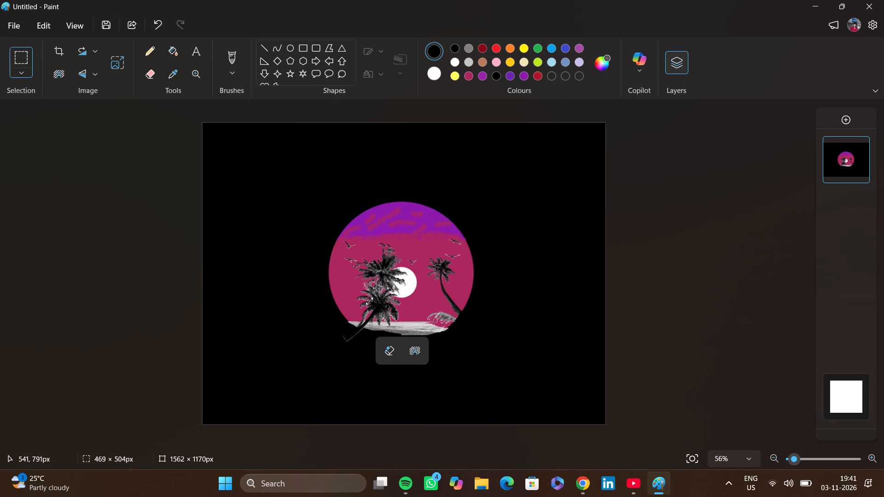
{"action": "left_click_drag", "start_coordinate": [369, 301], "coordinate": [404, 274]}
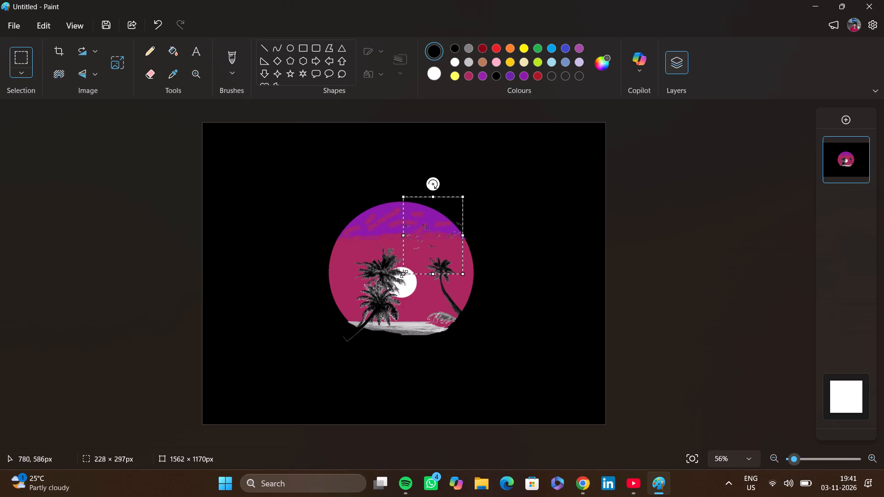
Widen the birds cutout to about 333 × 297 px and position it so the birds fly just above the palms and moon.
{"action": "left_click_drag", "start_coordinate": [431, 238], "coordinate": [422, 311]}
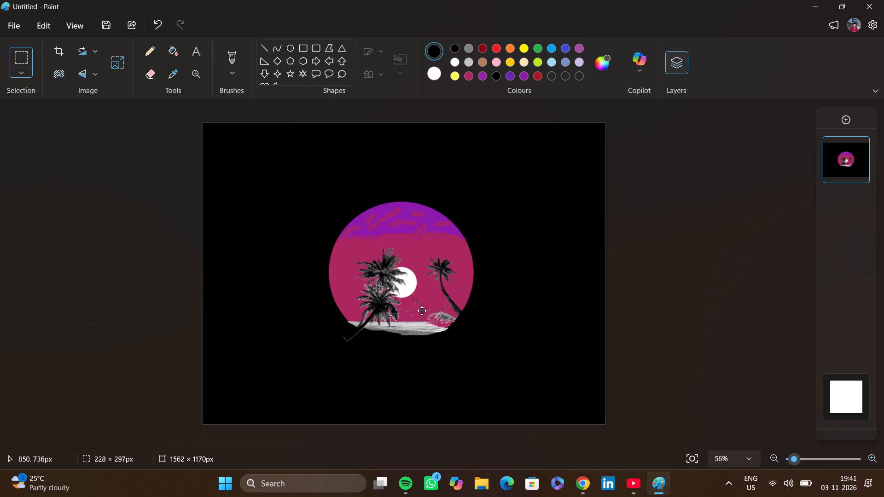
{"action": "left_click_drag", "start_coordinate": [422, 311], "coordinate": [407, 248]}
{"action": "left_click_drag", "start_coordinate": [407, 248], "coordinate": [403, 249]}
{"action": "left_click_drag", "start_coordinate": [374, 246], "coordinate": [349, 252]}
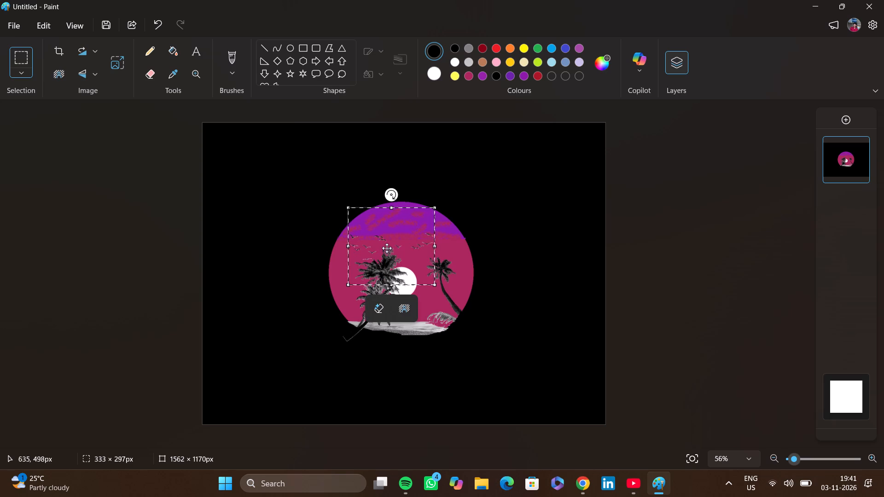
{"action": "left_click_drag", "start_coordinate": [387, 248], "coordinate": [398, 252]}
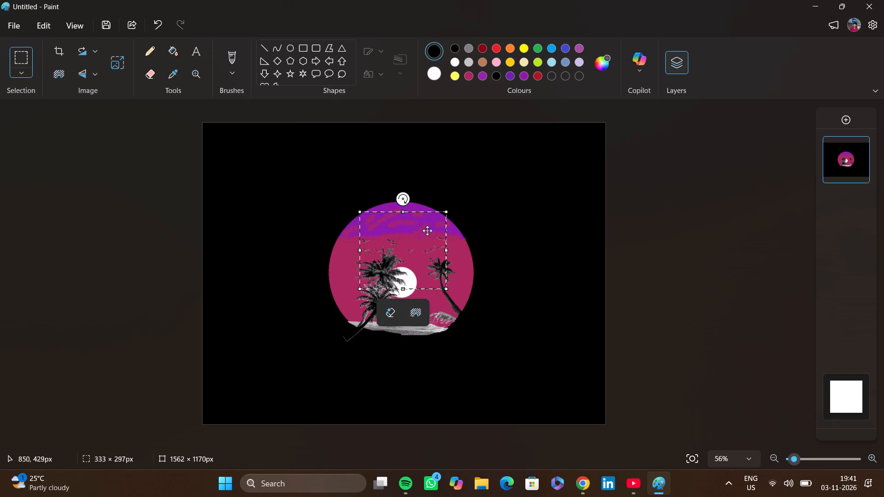
Enlarge the birds cutout to about 392 × 378 px, and undo to take the birds off the canvas.
{"action": "left_click_drag", "start_coordinate": [360, 288], "coordinate": [345, 310]}
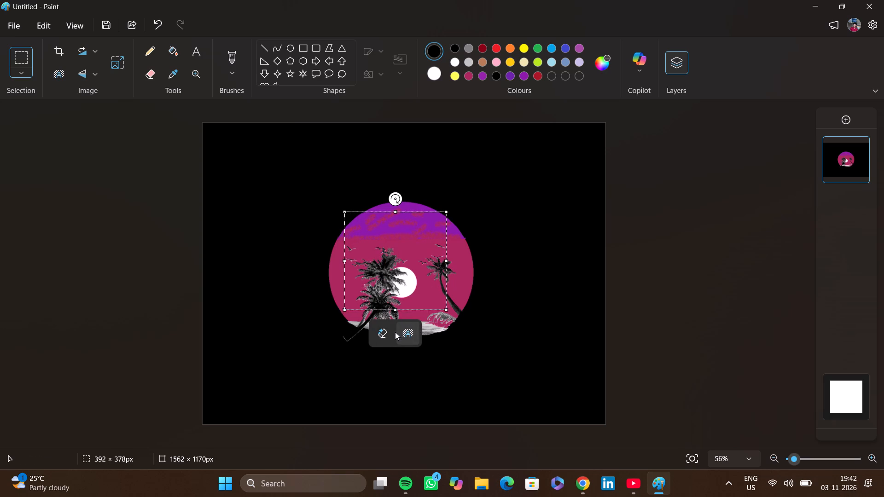
{"action": "key", "text": "ctrl+z"}
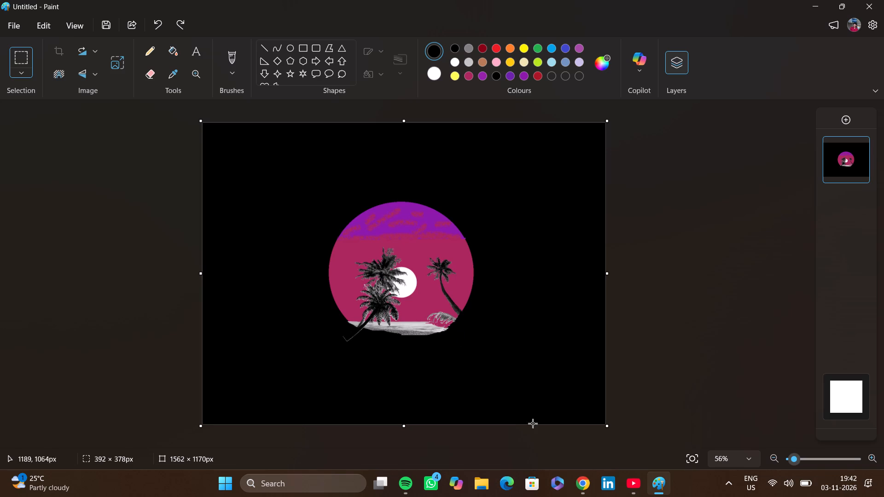
Switch to Chrome, close the Pinterest birds preview and copy the iStock blue-and-yellow parrot image from the search results.
{"action": "left_click", "coordinate": [581, 475]}
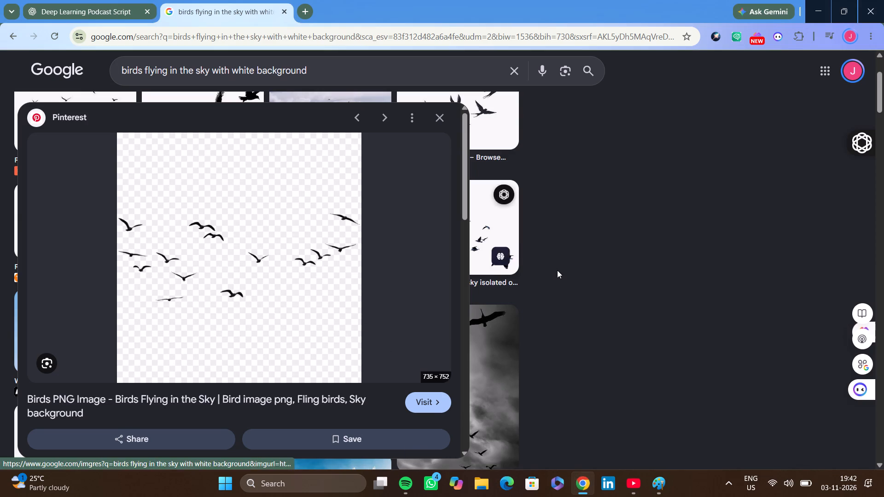
{"action": "left_click", "coordinate": [557, 270]}
{"action": "left_click", "coordinate": [443, 123]}
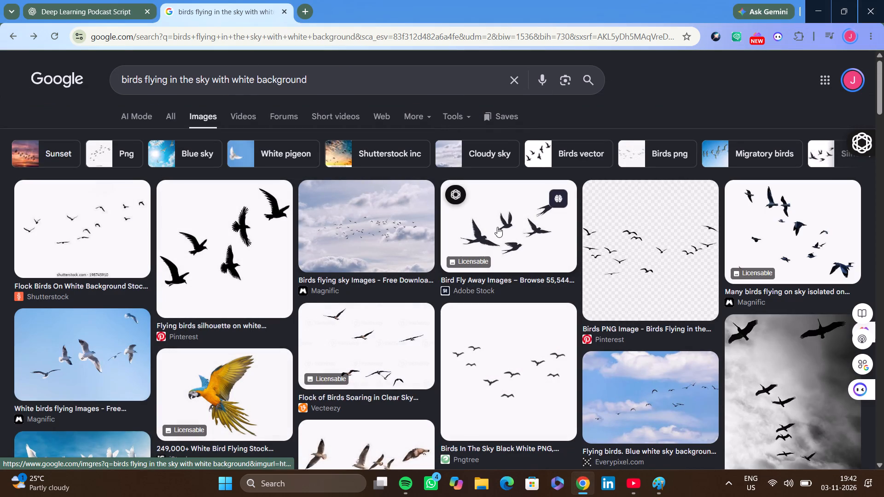
{"action": "left_click", "coordinate": [208, 244]}
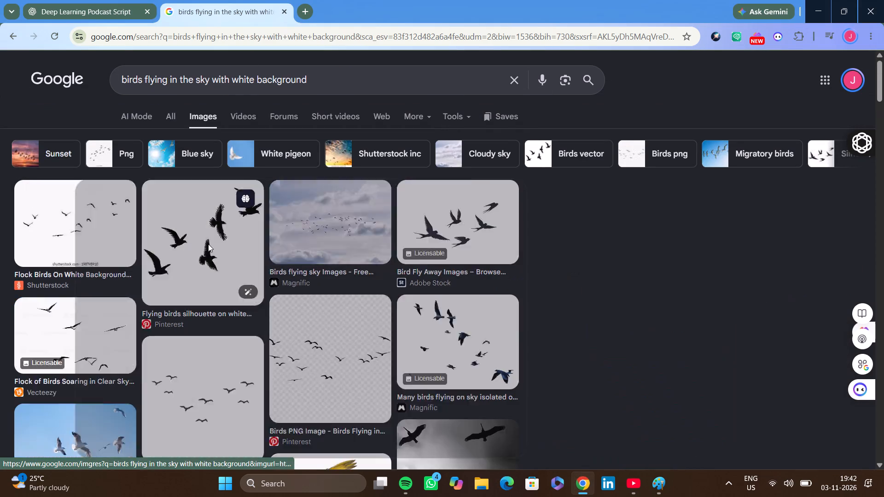
{"action": "left_click", "coordinate": [430, 190]}
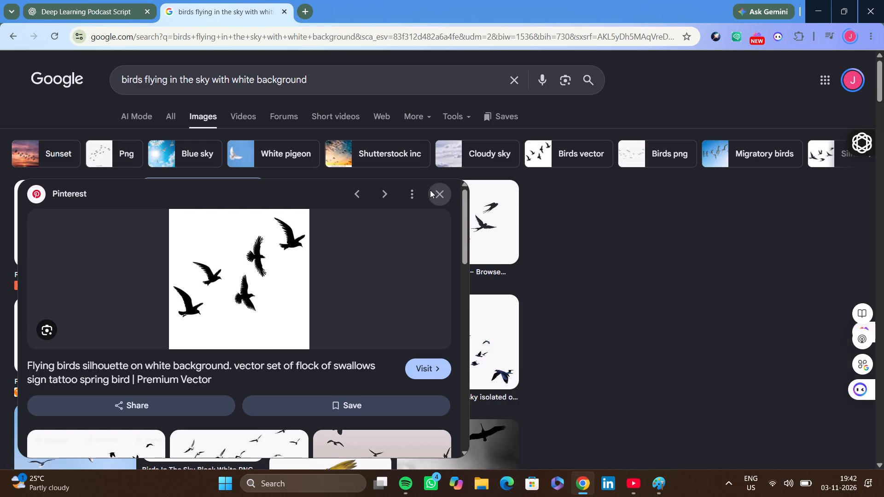
{"action": "right_click", "coordinate": [209, 405]}
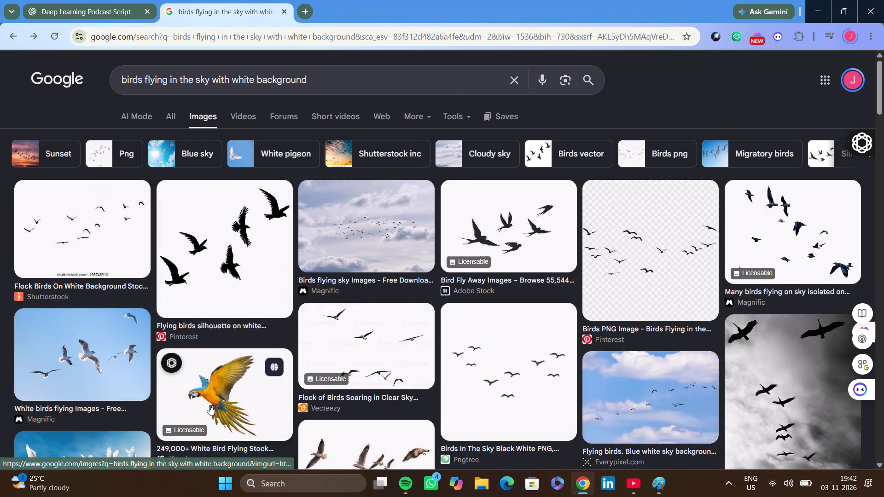
{"action": "left_click", "coordinate": [277, 289]}
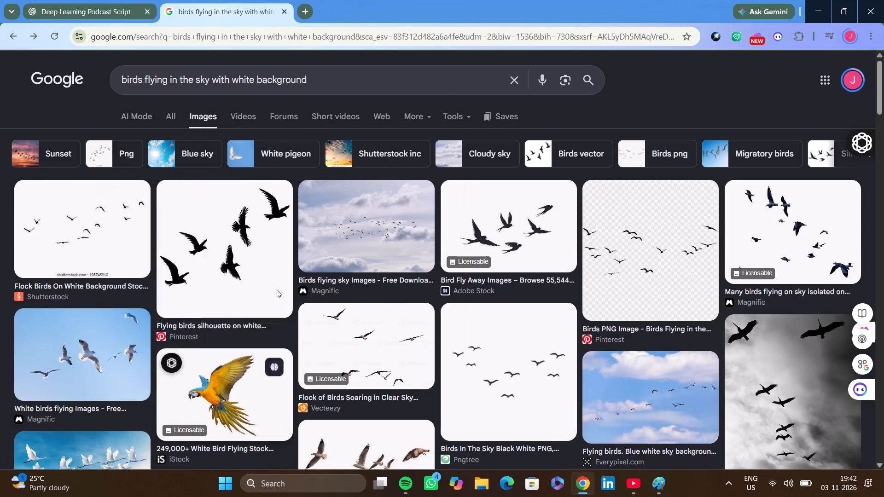
Switch to Paint, paste the copied parrot image onto the canvas and remove its background.
{"action": "left_click", "coordinate": [654, 476]}
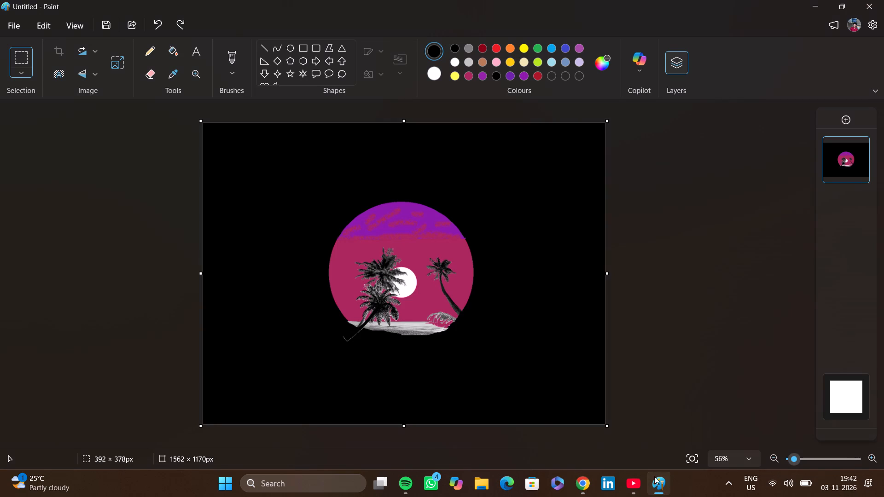
{"action": "key", "text": "ctrl+v"}
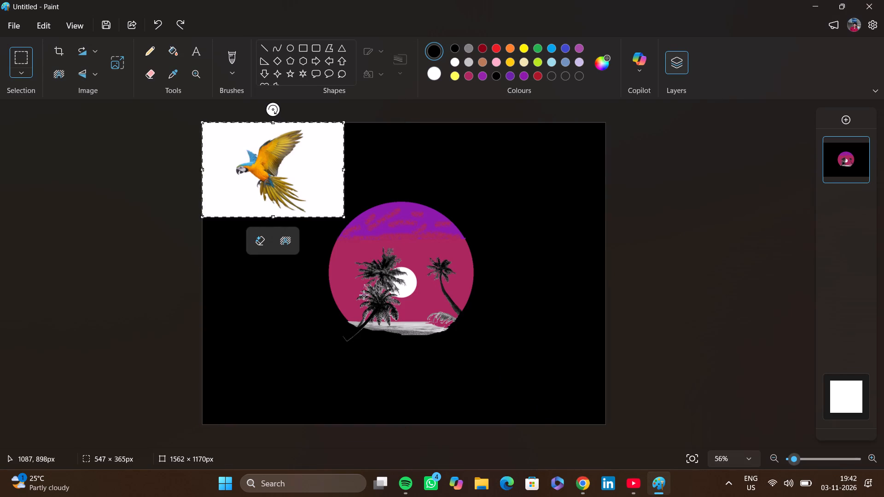
{"action": "left_click", "coordinate": [282, 237]}
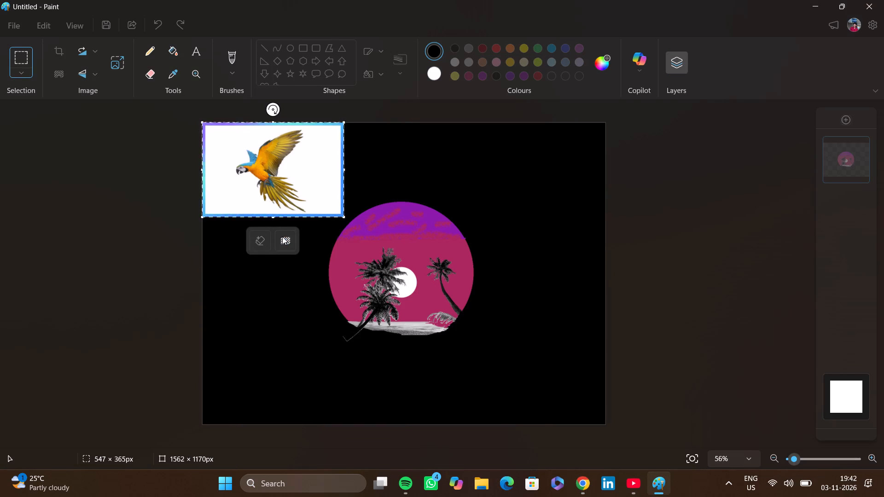
Shrink the parrot cutout to about 239 × 191 px and place it inside the circle between the palms, just above the moon.
{"action": "left_click_drag", "start_coordinate": [276, 153], "coordinate": [416, 244]}
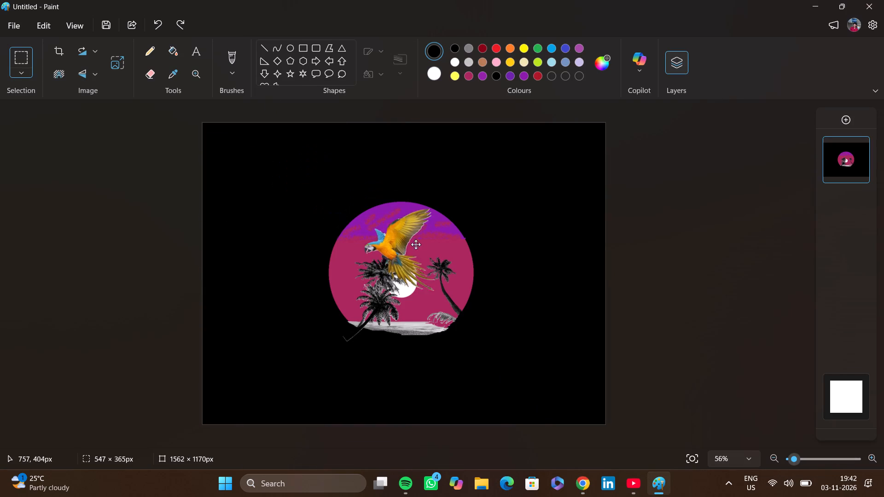
{"action": "left_click_drag", "start_coordinate": [416, 244], "coordinate": [425, 259]}
{"action": "left_click_drag", "start_coordinate": [349, 323], "coordinate": [434, 275]}
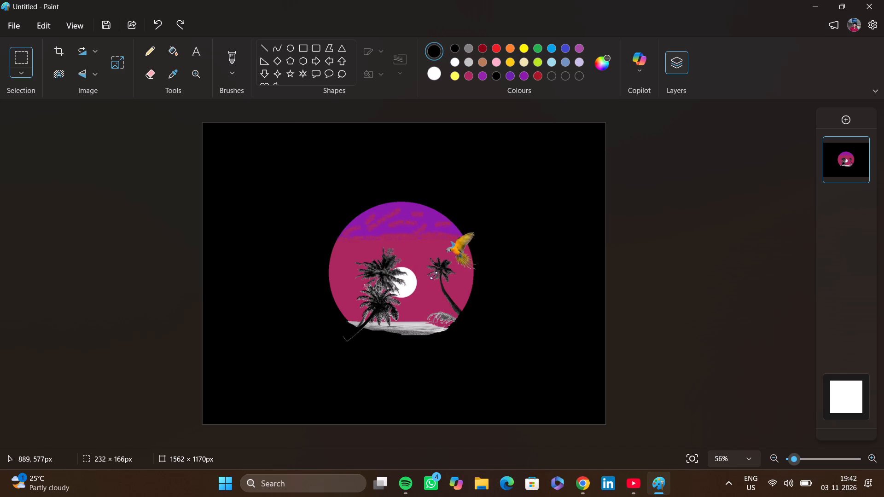
{"action": "left_click_drag", "start_coordinate": [434, 275], "coordinate": [430, 278]}
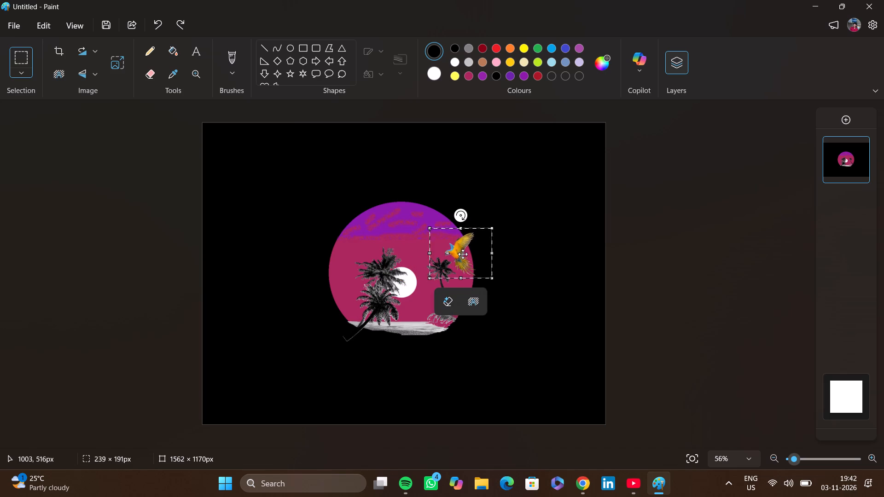
{"action": "left_click_drag", "start_coordinate": [463, 254], "coordinate": [421, 256]}
{"action": "left_click", "coordinate": [578, 254]}
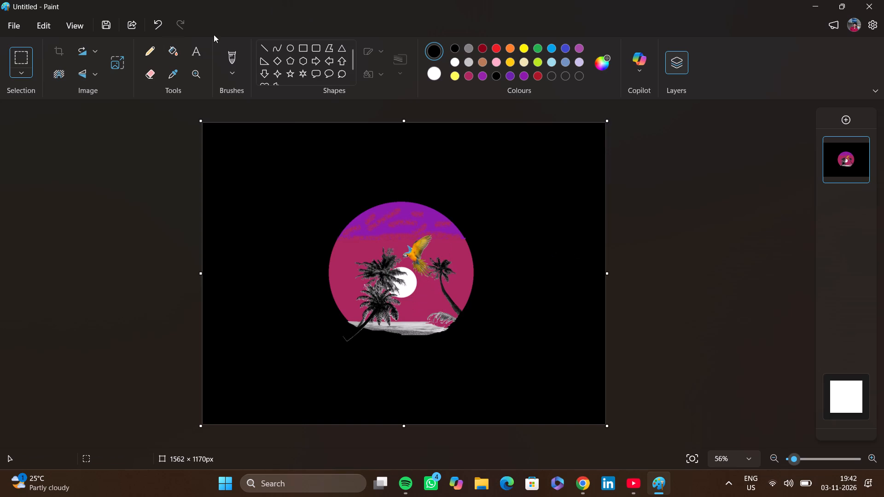
Erase the stray line outside the circle at the base of the palm trunk and fill the erased patch black.
{"action": "left_click", "coordinate": [151, 70]}
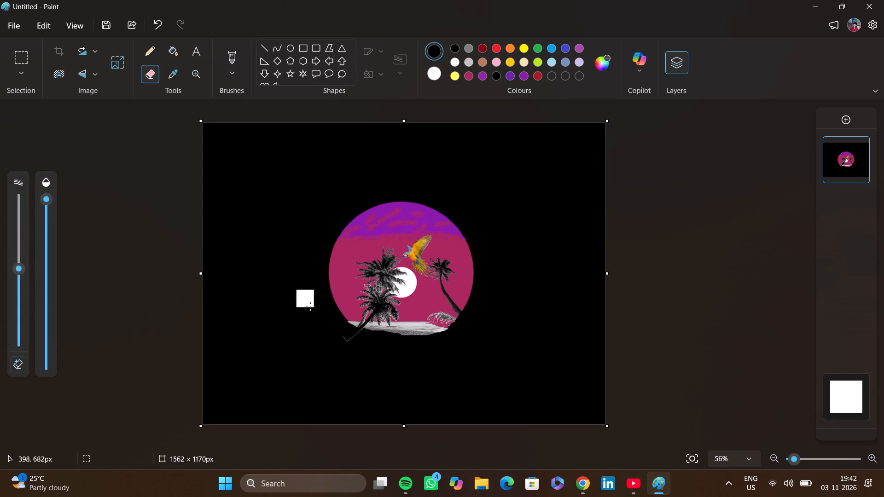
{"action": "left_click_drag", "start_coordinate": [337, 337], "coordinate": [343, 336]}
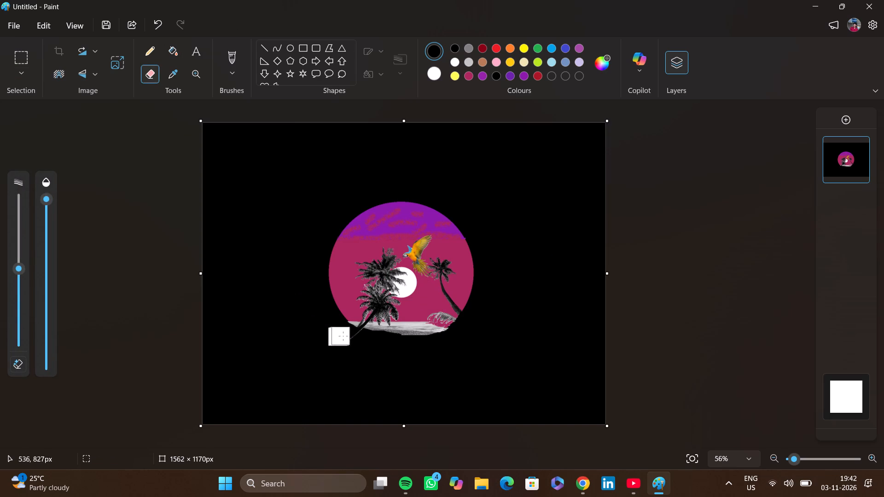
{"action": "left_click_drag", "start_coordinate": [343, 336], "coordinate": [355, 340]}
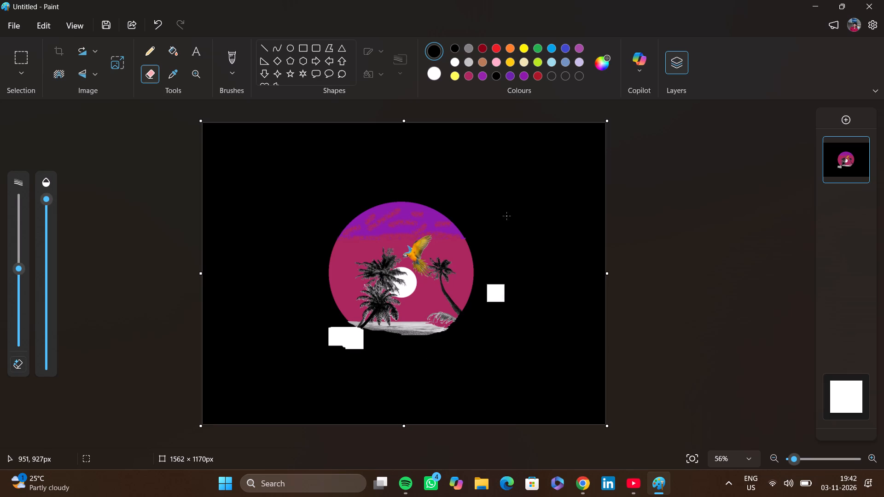
{"action": "left_click", "coordinate": [172, 49]}
{"action": "left_click", "coordinate": [341, 334]}
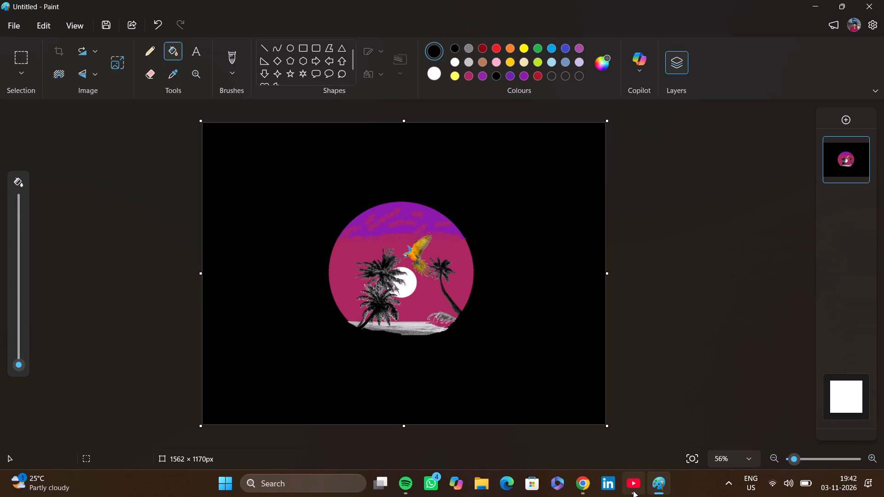
Switch to YouTube, search for "gongura thotakada video song hd", play the iDream Music video and minimise the window.
{"action": "left_click", "coordinate": [613, 430]}
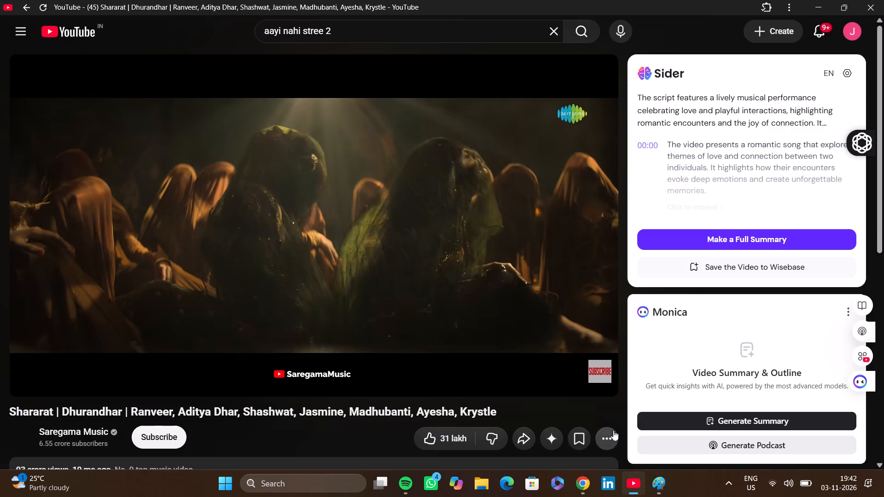
{"action": "left_click", "coordinate": [552, 34]}
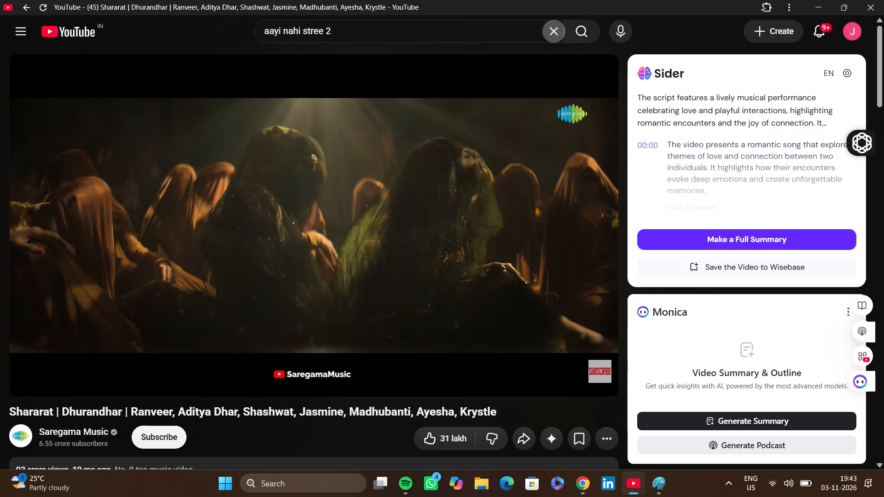
{"action": "type", "text": "gongura"}
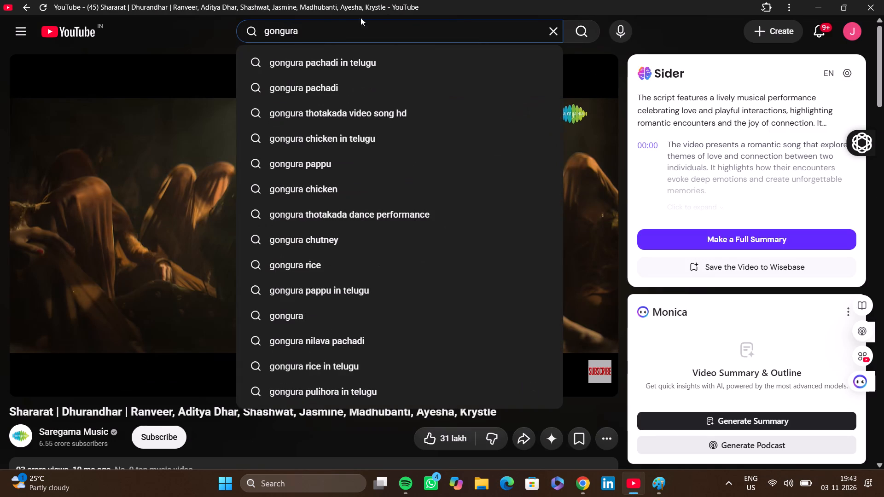
{"action": "left_click", "coordinate": [326, 110]}
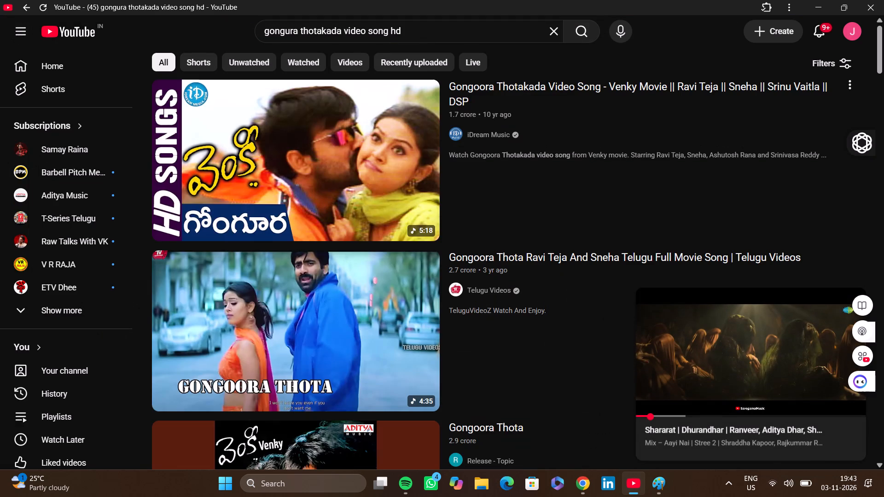
{"action": "left_click", "coordinate": [296, 183]}
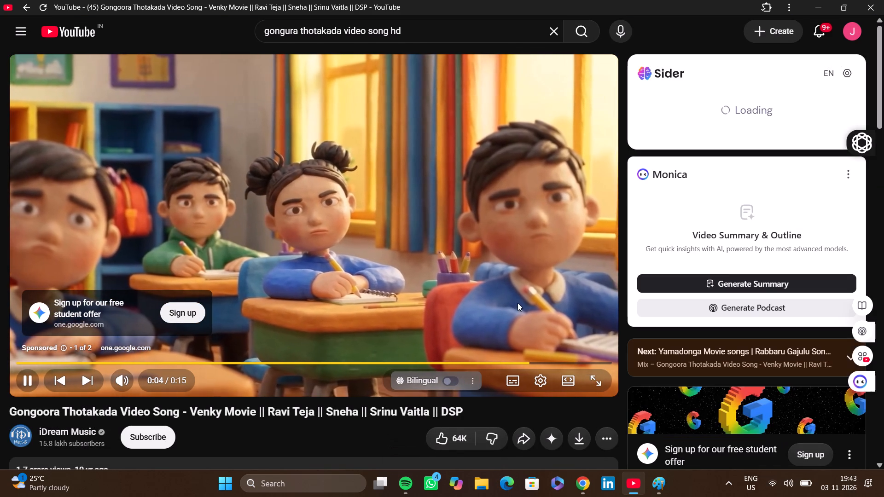
{"action": "left_click", "coordinate": [593, 346]}
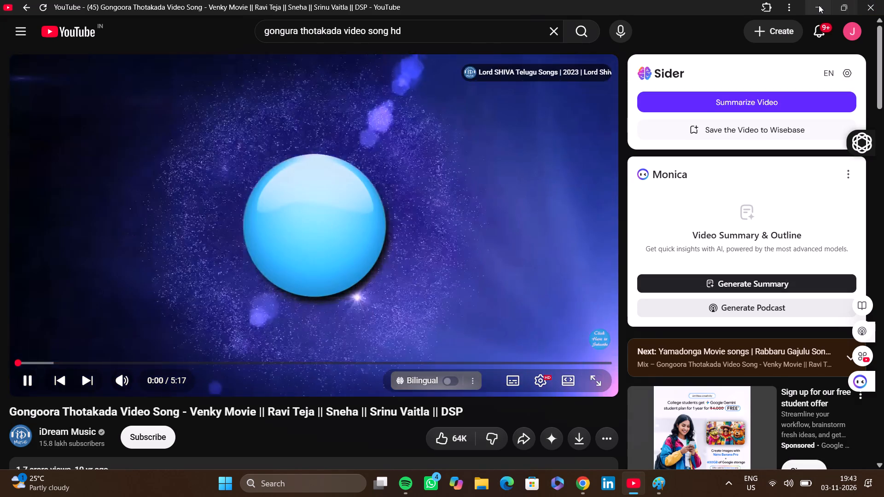
{"action": "left_click", "coordinate": [819, 5]}
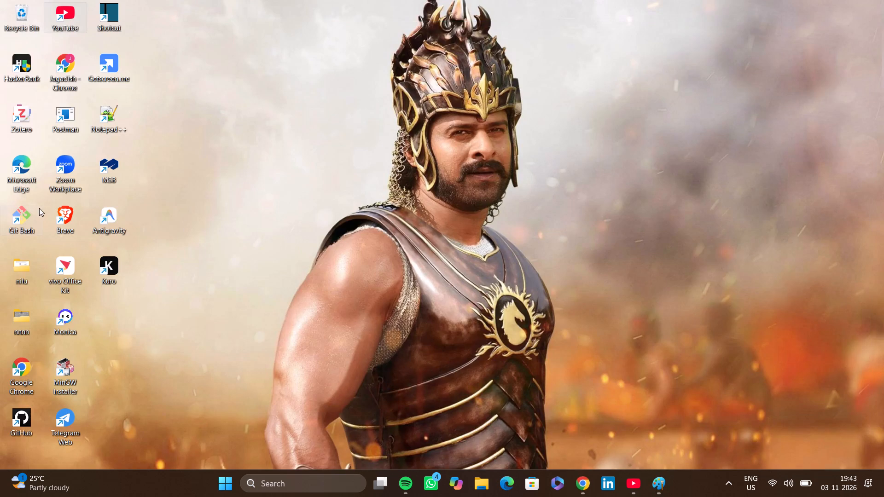
Open the Kuro app from the desktop.
{"action": "double_click", "coordinate": [110, 266]}
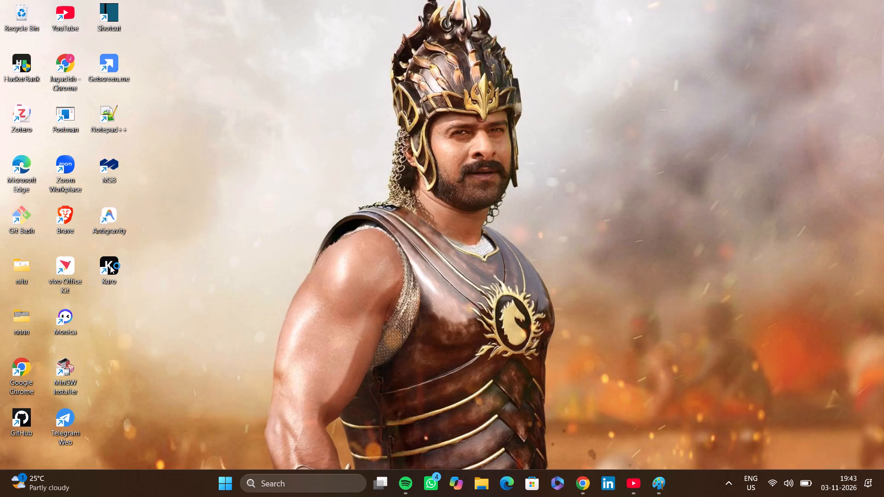
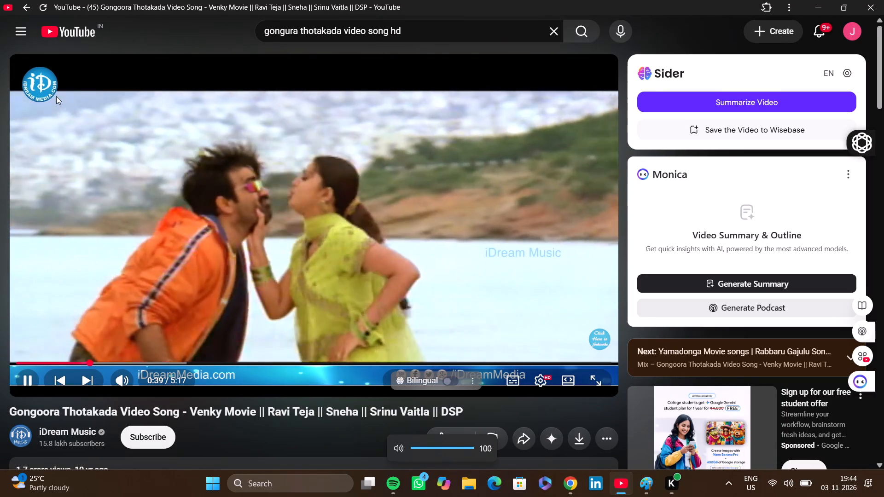
Return to the YouTube search results and play the Telugu Videos upload "Gongoora Thota Ravi Teja And Sneha Telugu Full Movie Song".
{"action": "scroll", "coordinate": [114, 184], "scroll_direction": "down", "scroll_amount": 5}
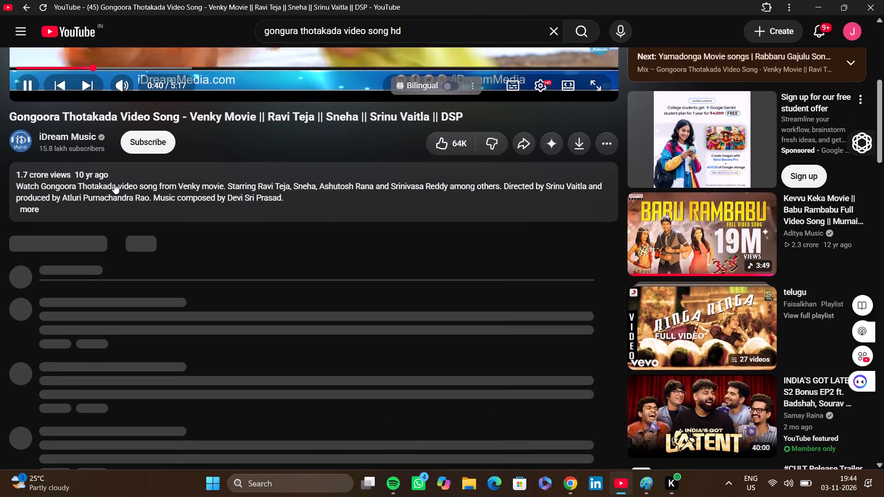
{"action": "scroll", "coordinate": [224, 181], "scroll_direction": "up", "scroll_amount": 4}
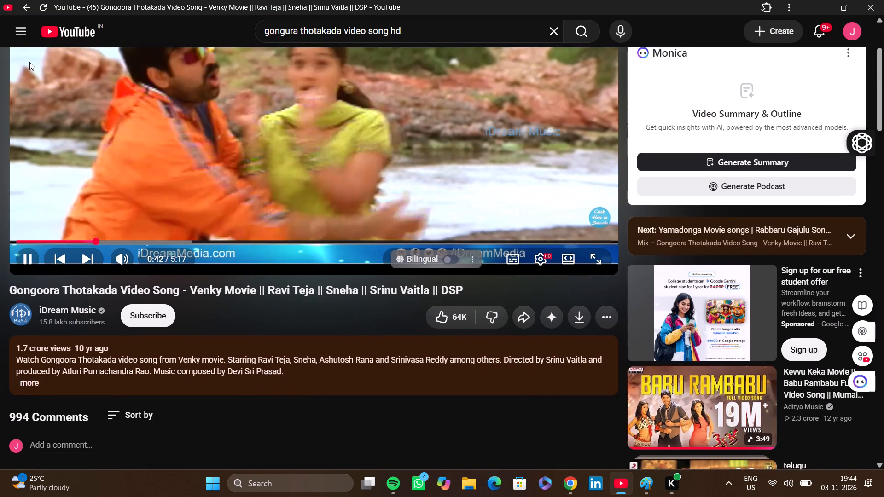
{"action": "scroll", "coordinate": [29, 62], "scroll_direction": "up", "scroll_amount": 5}
{"action": "left_click", "coordinate": [24, 1]}
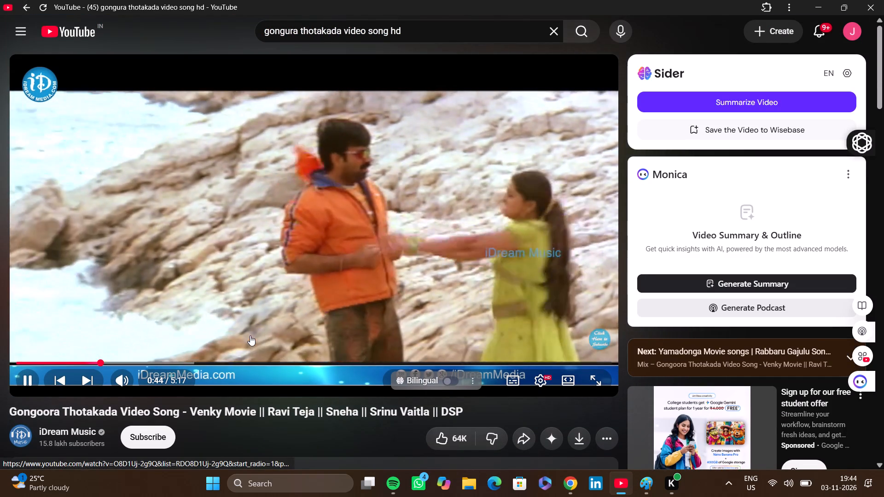
{"action": "scroll", "coordinate": [332, 332], "scroll_direction": "down", "scroll_amount": 1}
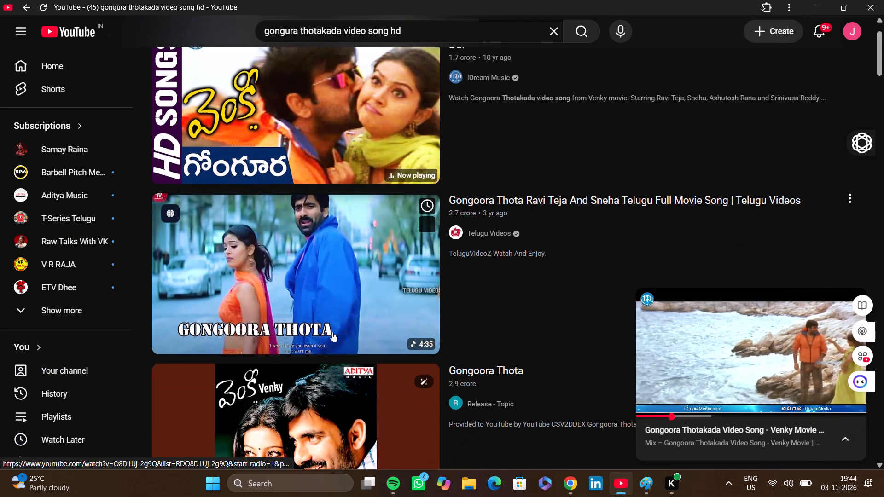
{"action": "left_click", "coordinate": [297, 296]}
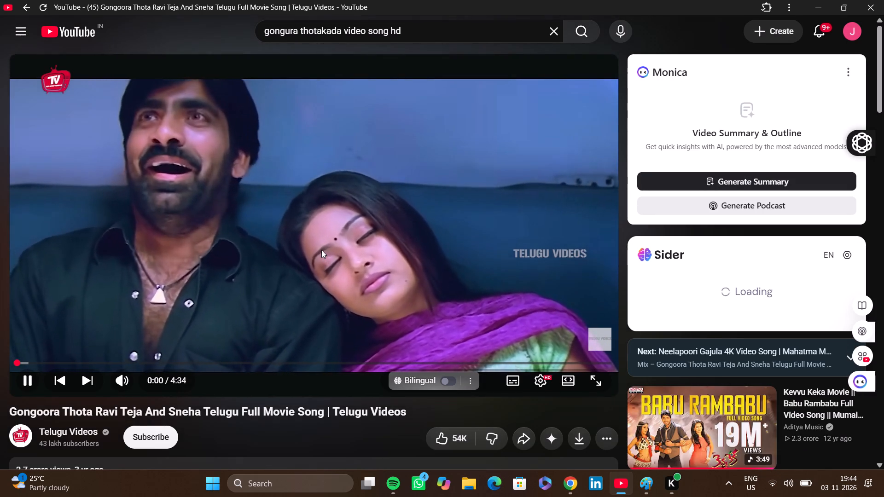
Switch to Paint, save the drawing in Downloads as a PNG named kingfisher, and close Paint.
{"action": "left_click", "coordinate": [647, 485]}
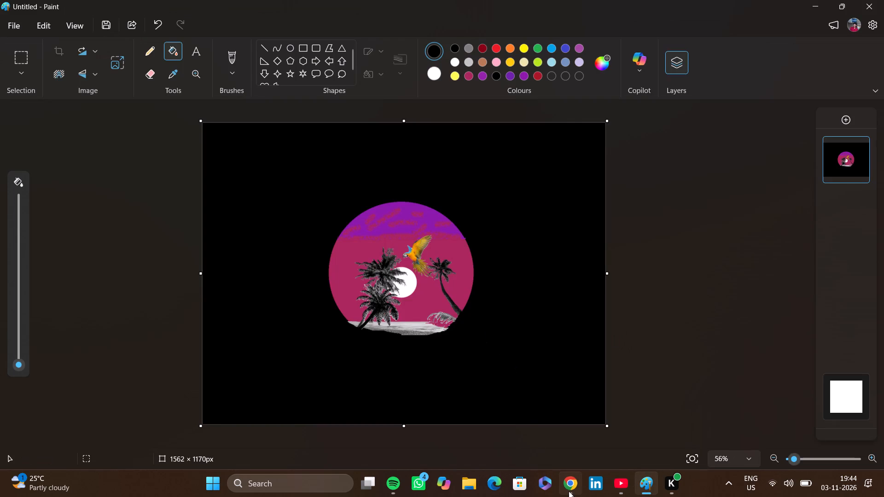
{"action": "left_click", "coordinate": [714, 326]}
{"action": "key", "text": "ctrl+s"}
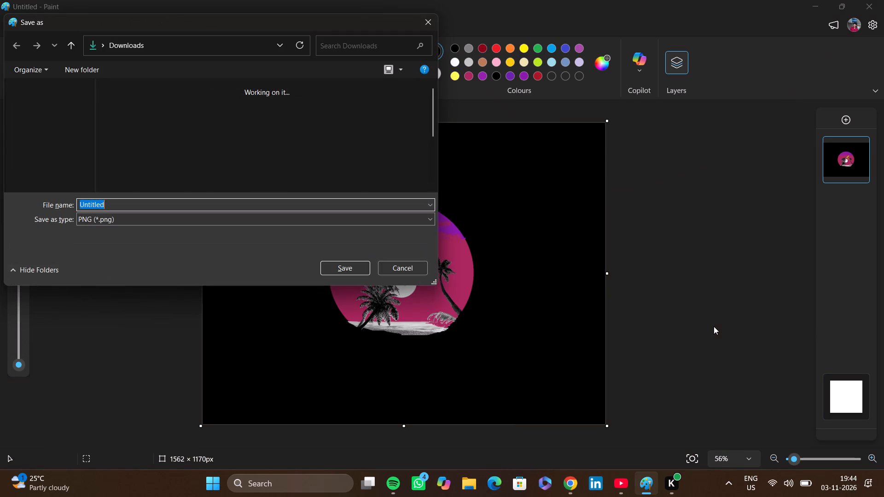
{"action": "key", "text": "BackSpace"}
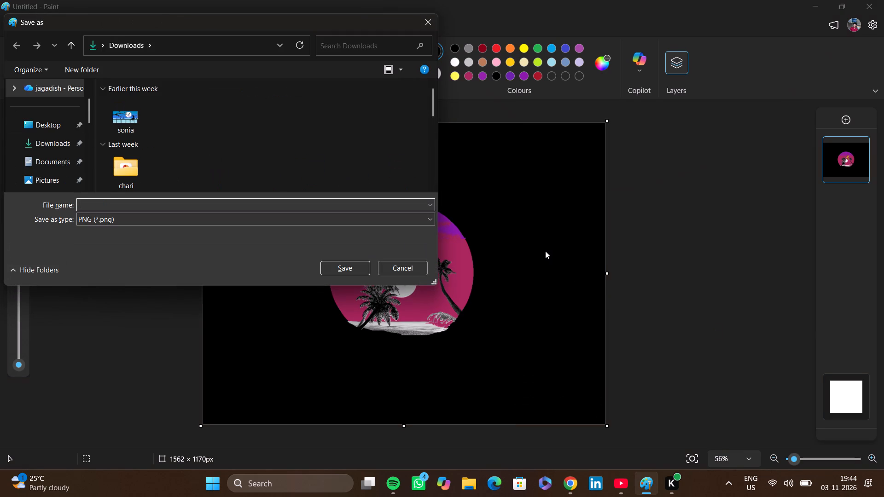
{"action": "type", "text": "king"}
{"action": "type", "text": "fisher"}
{"action": "key", "text": "Return"}
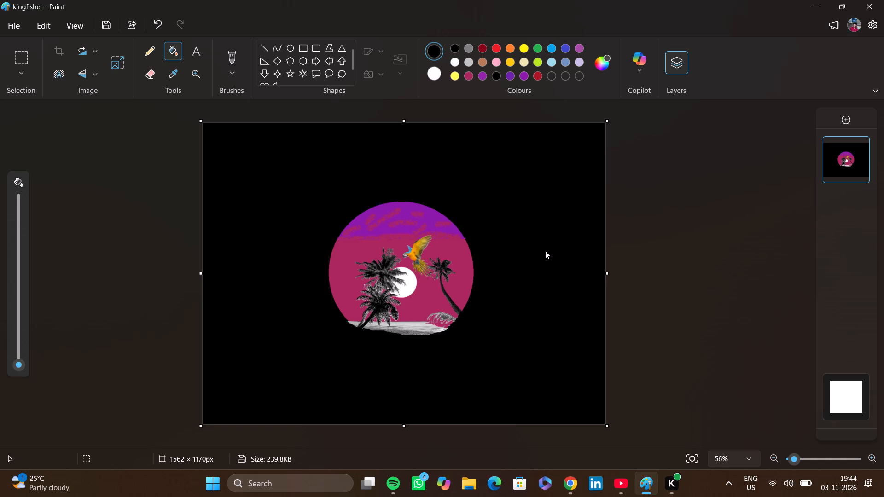
{"action": "left_click", "coordinate": [879, 4]}
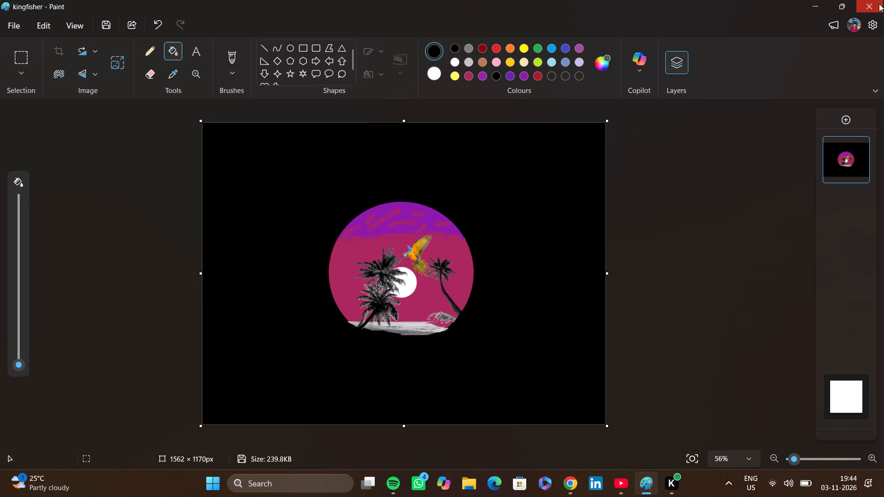
Switch to Chrome and look through the image results for birds flying in the sky with white background.
{"action": "left_click", "coordinate": [587, 488]}
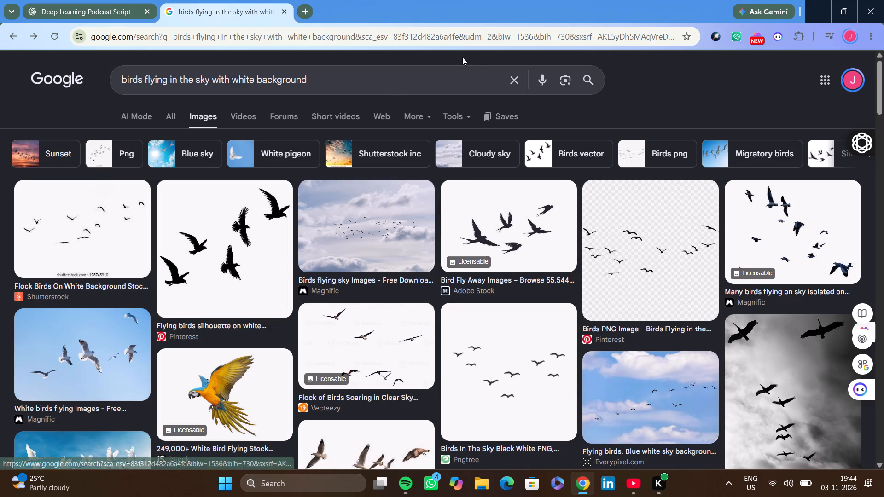
{"action": "scroll", "coordinate": [388, 251], "scroll_direction": "down", "scroll_amount": 3}
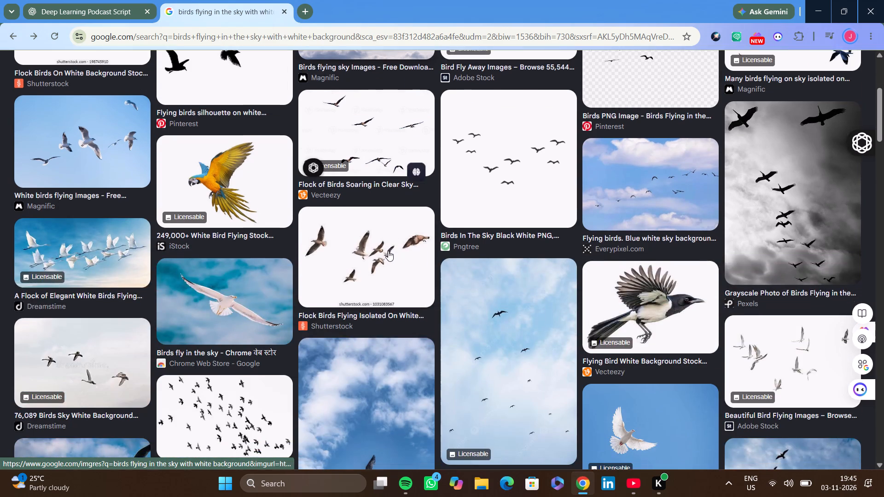
{"action": "scroll", "coordinate": [388, 251], "scroll_direction": "down", "scroll_amount": 6}
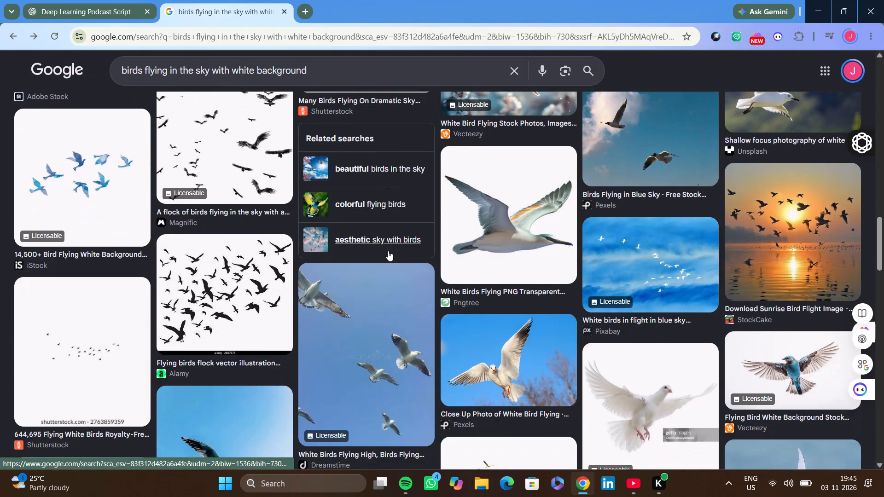
{"action": "scroll", "coordinate": [388, 251], "scroll_direction": "down", "scroll_amount": 7}
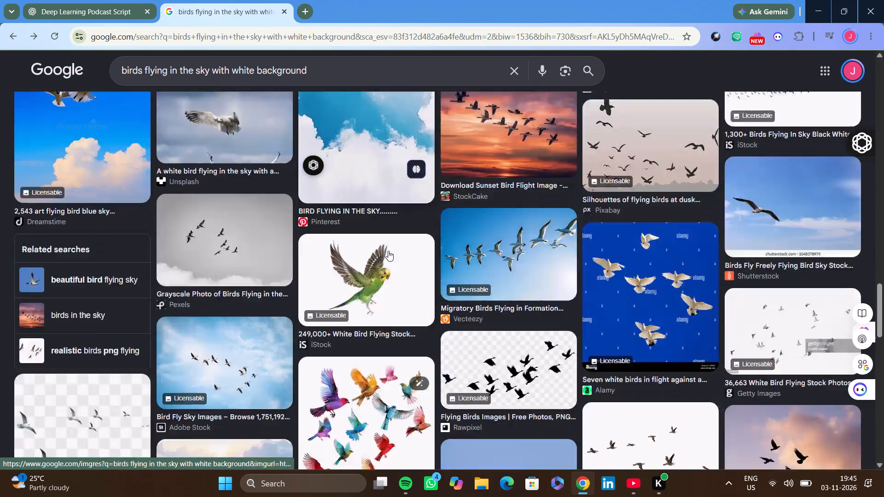
{"action": "scroll", "coordinate": [388, 251], "scroll_direction": "down", "scroll_amount": 2}
{"action": "scroll", "coordinate": [487, 283], "scroll_direction": "down", "scroll_amount": 1}
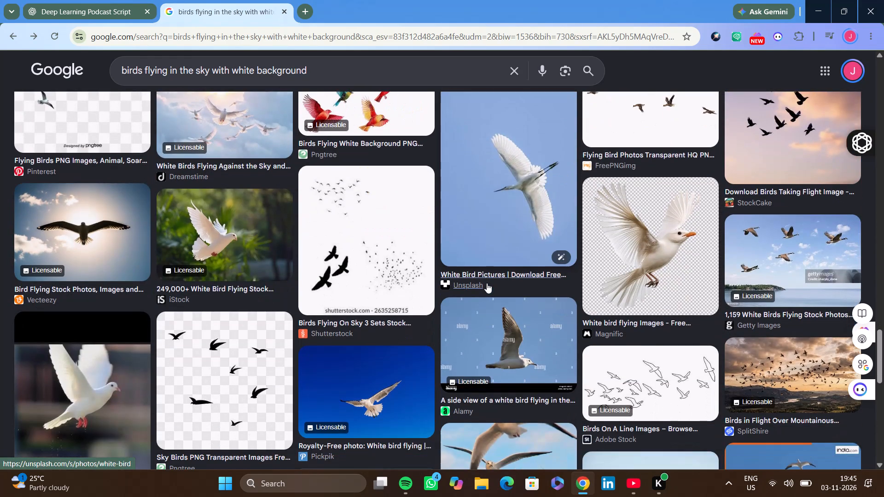
{"action": "scroll", "coordinate": [487, 283], "scroll_direction": "down", "scroll_amount": 1}
{"action": "scroll", "coordinate": [487, 283], "scroll_direction": "up", "scroll_amount": 3}
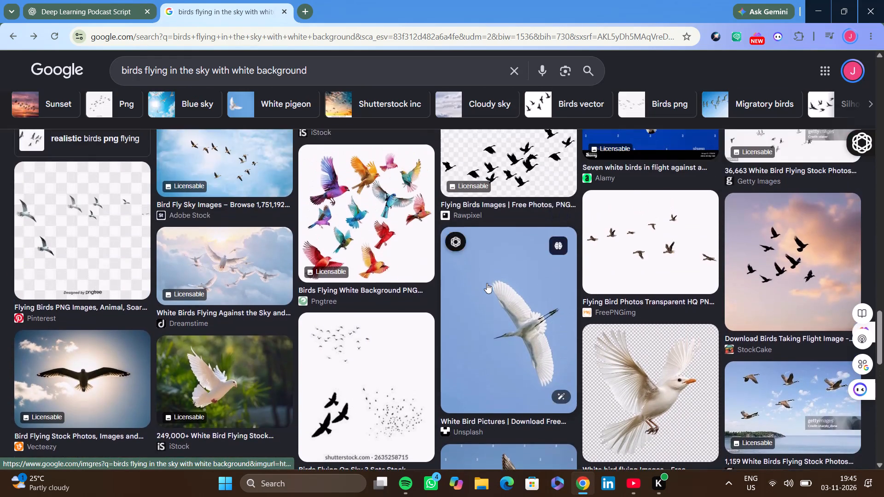
{"action": "scroll", "coordinate": [487, 283], "scroll_direction": "up", "scroll_amount": 19}
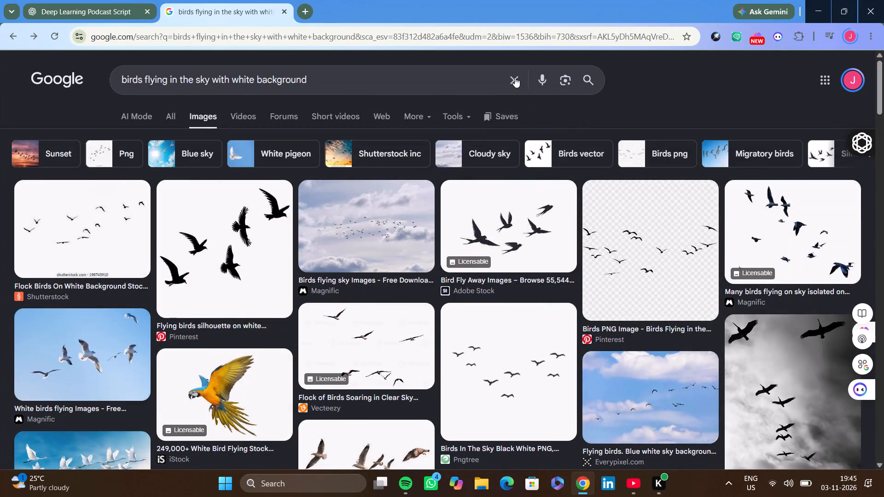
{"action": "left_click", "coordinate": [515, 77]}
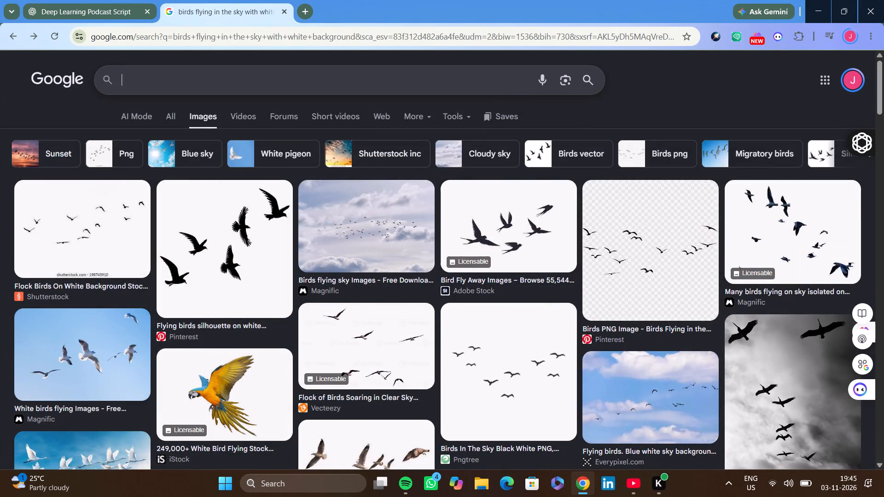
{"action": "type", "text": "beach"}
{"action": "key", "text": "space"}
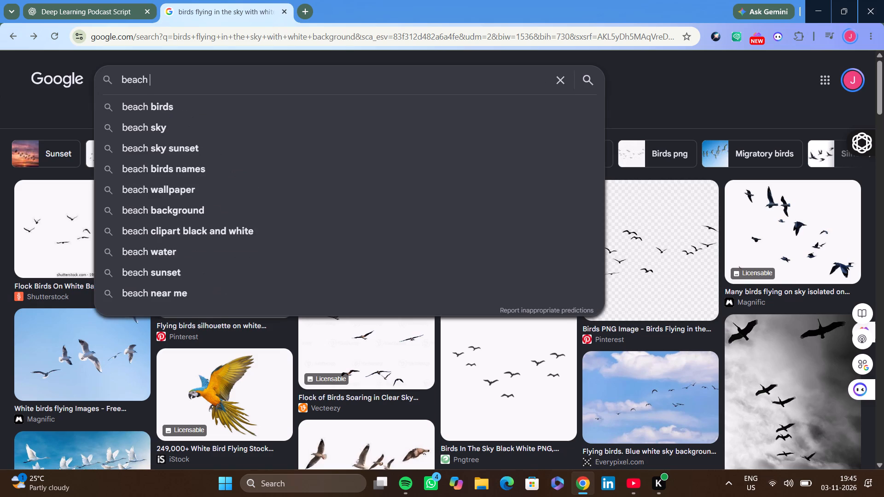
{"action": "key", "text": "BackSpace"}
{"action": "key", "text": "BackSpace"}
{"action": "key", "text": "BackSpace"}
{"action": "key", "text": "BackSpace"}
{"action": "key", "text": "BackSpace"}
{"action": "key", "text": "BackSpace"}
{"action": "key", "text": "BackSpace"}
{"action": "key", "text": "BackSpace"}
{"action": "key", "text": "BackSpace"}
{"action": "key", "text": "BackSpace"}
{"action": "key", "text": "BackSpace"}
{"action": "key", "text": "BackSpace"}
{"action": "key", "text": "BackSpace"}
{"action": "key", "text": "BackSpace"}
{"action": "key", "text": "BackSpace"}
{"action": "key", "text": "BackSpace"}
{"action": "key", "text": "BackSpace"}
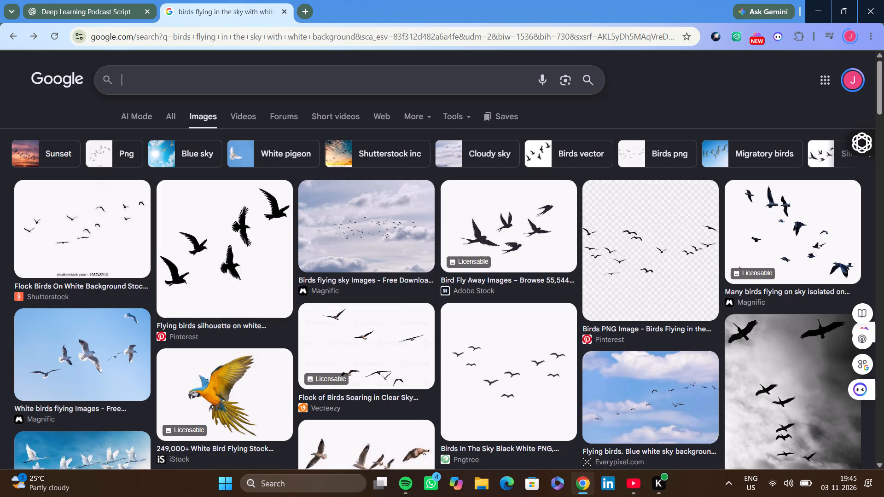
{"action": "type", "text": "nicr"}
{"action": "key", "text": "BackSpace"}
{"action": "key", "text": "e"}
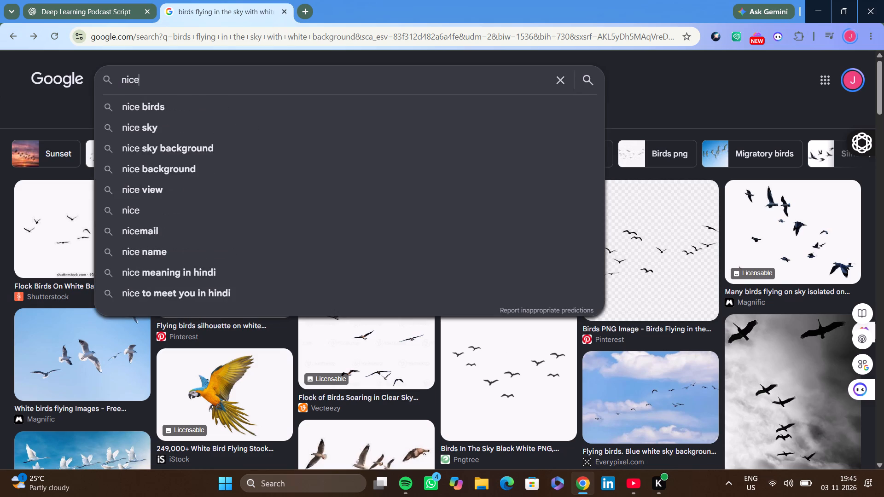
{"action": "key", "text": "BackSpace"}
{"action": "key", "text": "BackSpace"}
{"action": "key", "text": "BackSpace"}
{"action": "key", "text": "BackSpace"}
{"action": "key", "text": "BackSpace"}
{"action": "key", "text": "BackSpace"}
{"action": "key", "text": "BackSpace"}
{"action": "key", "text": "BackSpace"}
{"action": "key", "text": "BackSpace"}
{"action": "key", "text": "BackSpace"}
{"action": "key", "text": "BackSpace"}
Search Google Images for "best paint in ms word".
{"action": "type", "text": "best"}
{"action": "key", "text": "space"}
{"action": "type", "text": "paint in ms word"}
{"action": "key", "text": "Return"}
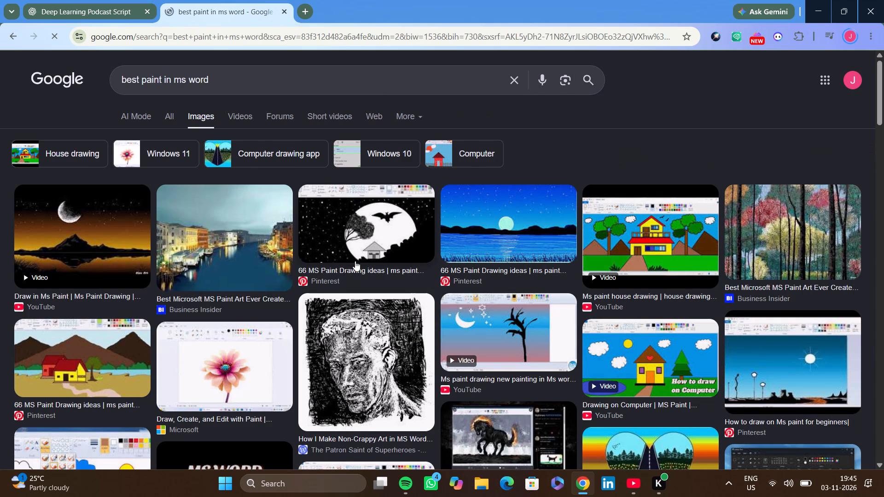
Look through the image results for "best paint in ms word" for a drawing idea.
{"action": "scroll", "coordinate": [355, 261], "scroll_direction": "down", "scroll_amount": 3}
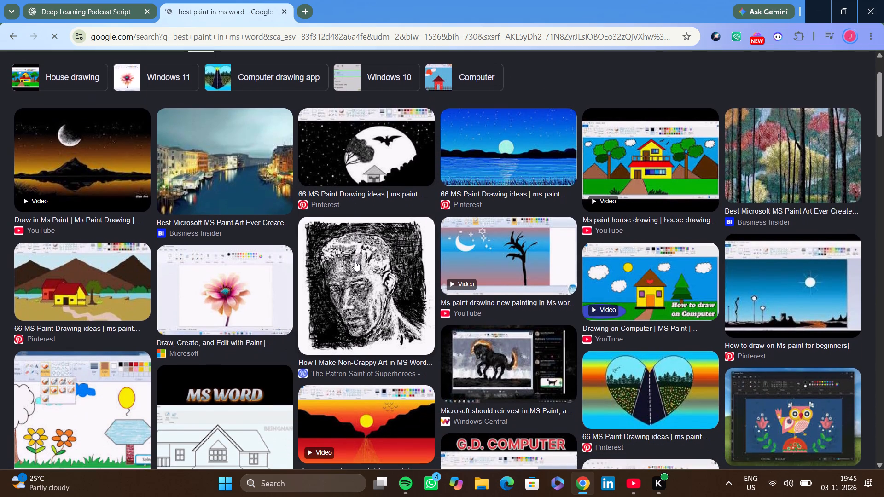
{"action": "scroll", "coordinate": [355, 261], "scroll_direction": "down", "scroll_amount": 3}
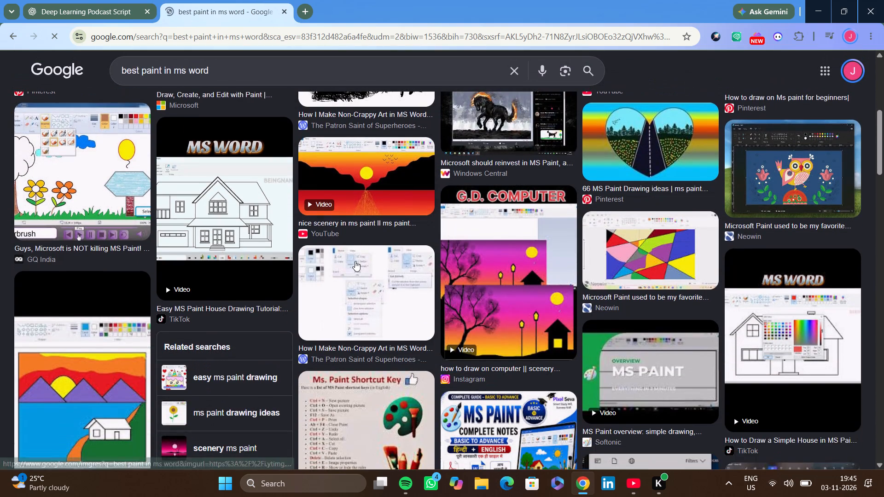
{"action": "scroll", "coordinate": [355, 261], "scroll_direction": "down", "scroll_amount": 5}
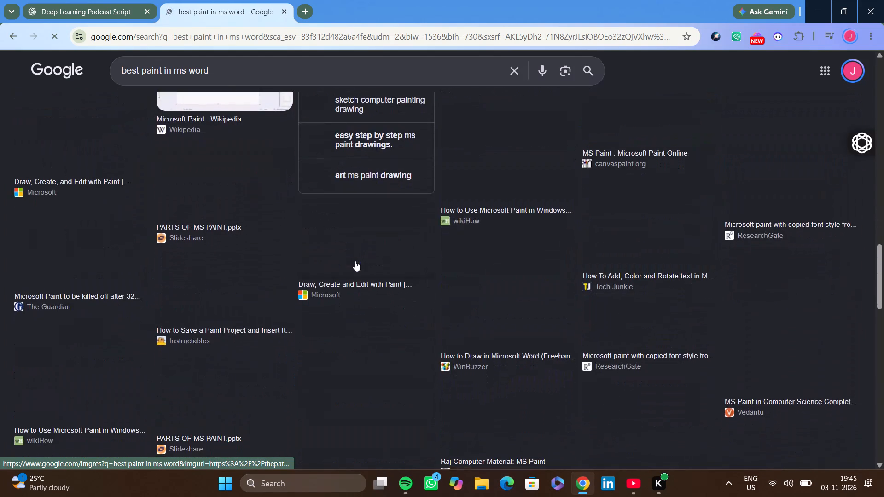
{"action": "scroll", "coordinate": [355, 261], "scroll_direction": "down", "scroll_amount": 1}
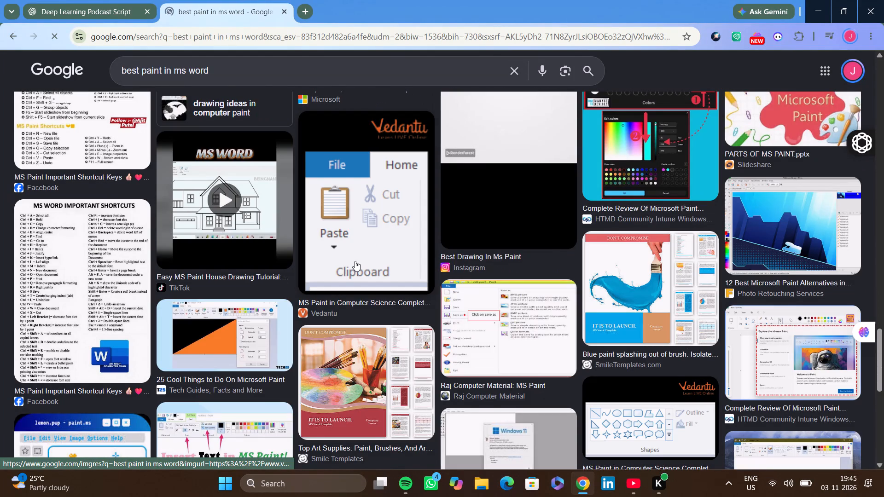
{"action": "scroll", "coordinate": [355, 261], "scroll_direction": "down", "scroll_amount": 3}
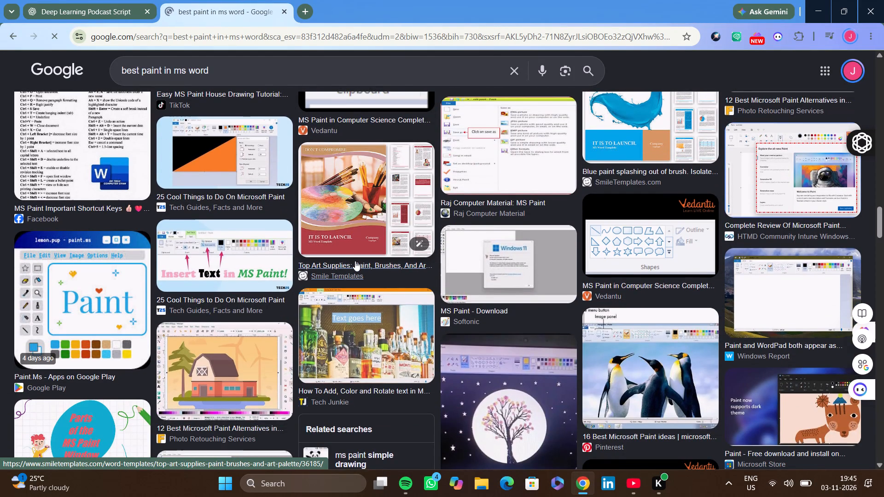
{"action": "scroll", "coordinate": [355, 261], "scroll_direction": "down", "scroll_amount": 3}
{"action": "scroll", "coordinate": [355, 261], "scroll_direction": "up", "scroll_amount": 1}
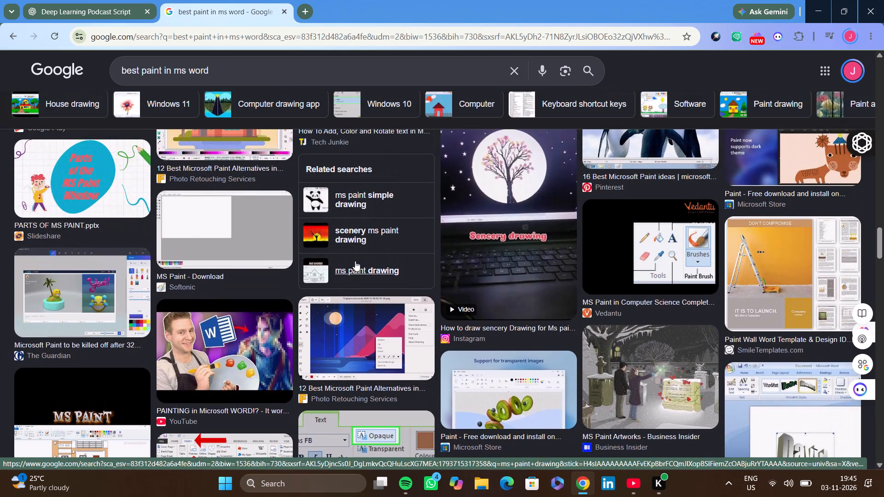
{"action": "scroll", "coordinate": [355, 261], "scroll_direction": "down", "scroll_amount": 3}
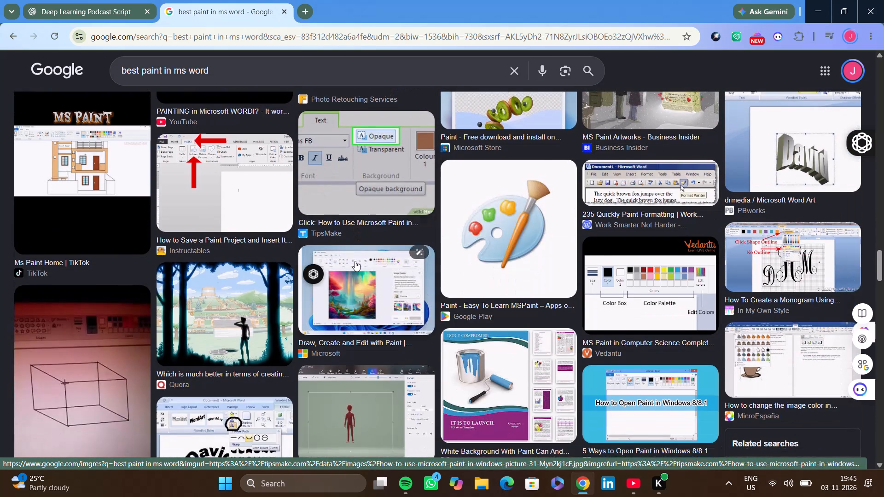
{"action": "scroll", "coordinate": [355, 261], "scroll_direction": "down", "scroll_amount": 4}
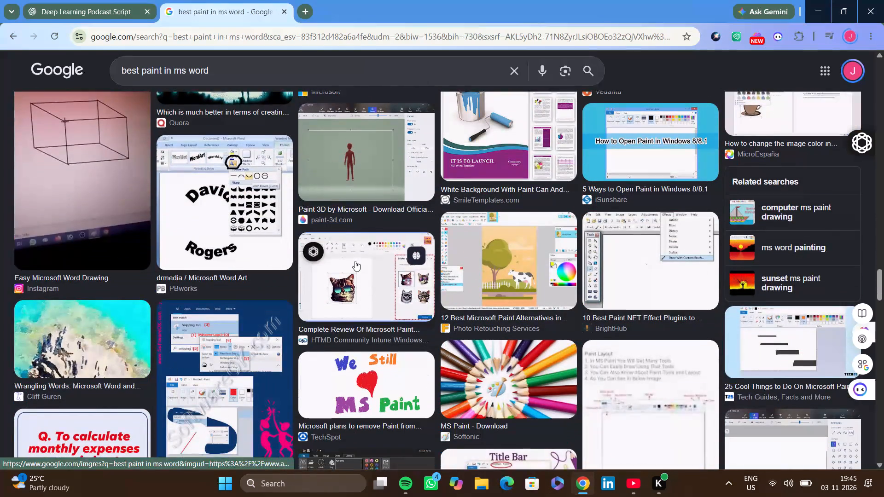
{"action": "scroll", "coordinate": [355, 261], "scroll_direction": "down", "scroll_amount": 3}
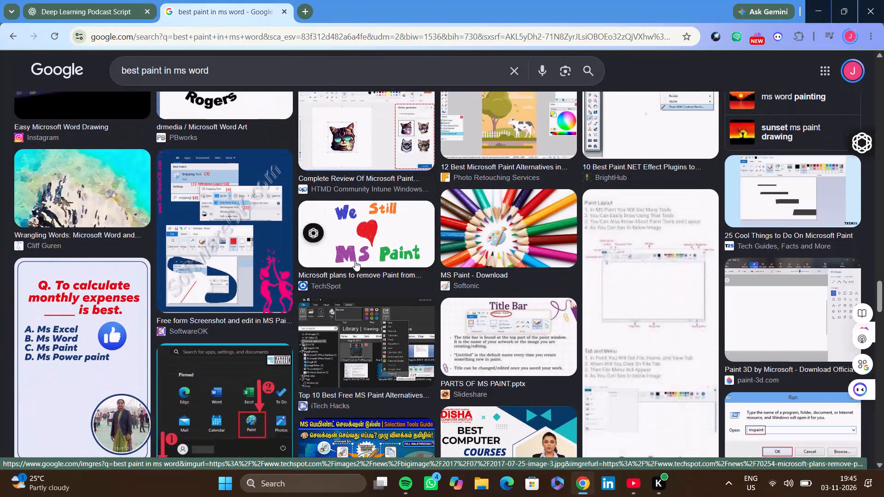
{"action": "scroll", "coordinate": [355, 261], "scroll_direction": "down", "scroll_amount": 3}
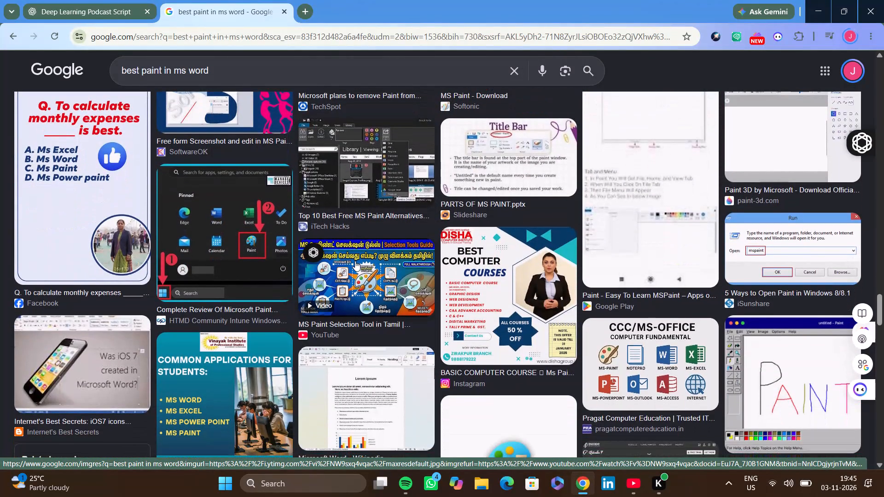
{"action": "scroll", "coordinate": [355, 261], "scroll_direction": "down", "scroll_amount": 2}
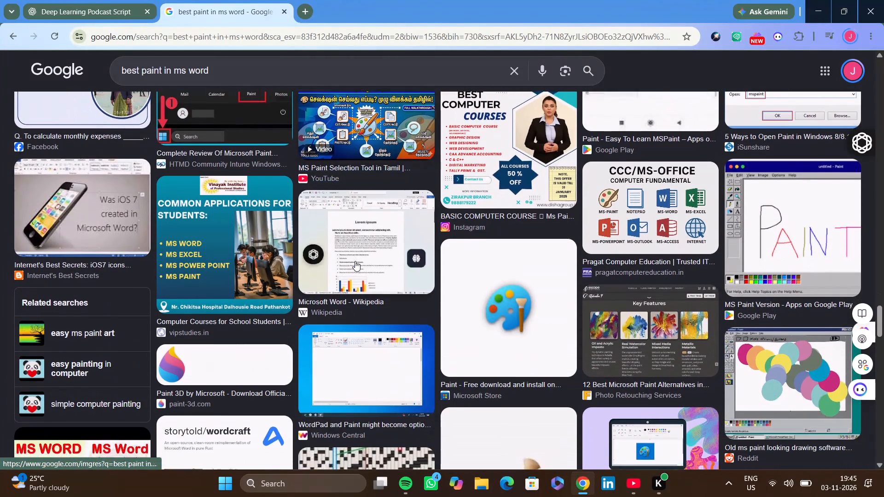
{"action": "scroll", "coordinate": [355, 261], "scroll_direction": "down", "scroll_amount": 4}
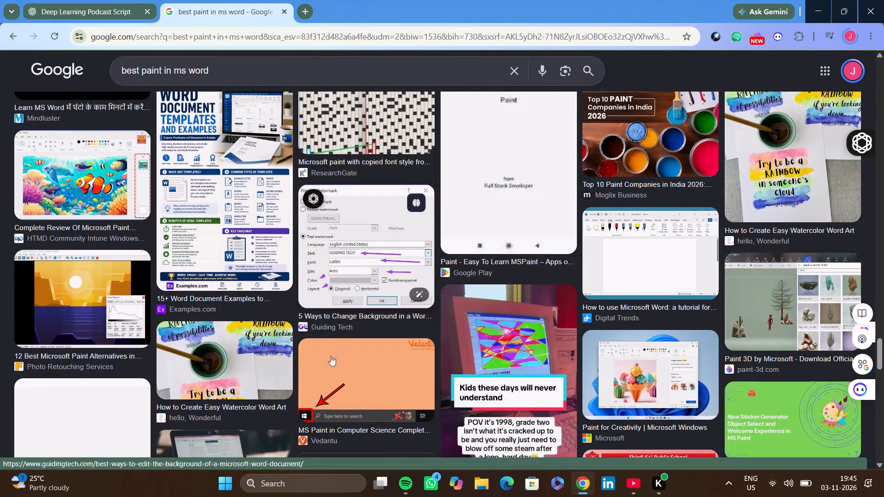
{"action": "scroll", "coordinate": [320, 410], "scroll_direction": "down", "scroll_amount": 4}
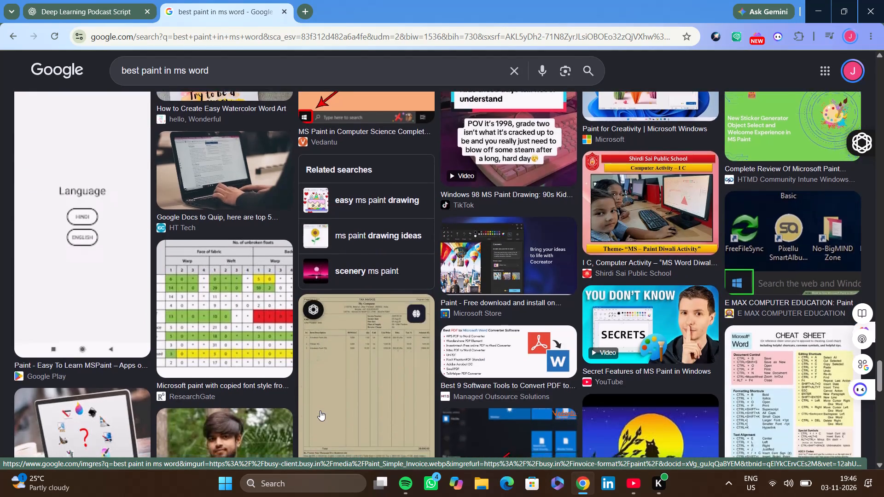
{"action": "scroll", "coordinate": [320, 410], "scroll_direction": "down", "scroll_amount": 5}
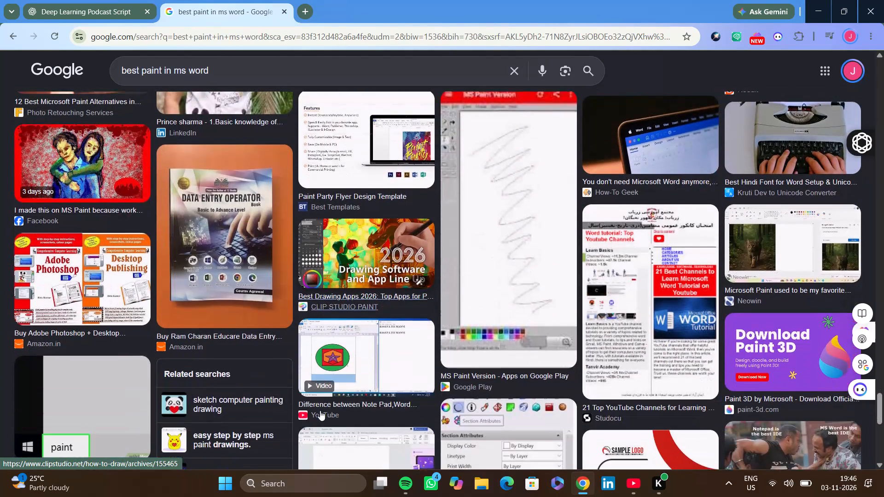
{"action": "scroll", "coordinate": [320, 410], "scroll_direction": "down", "scroll_amount": 4}
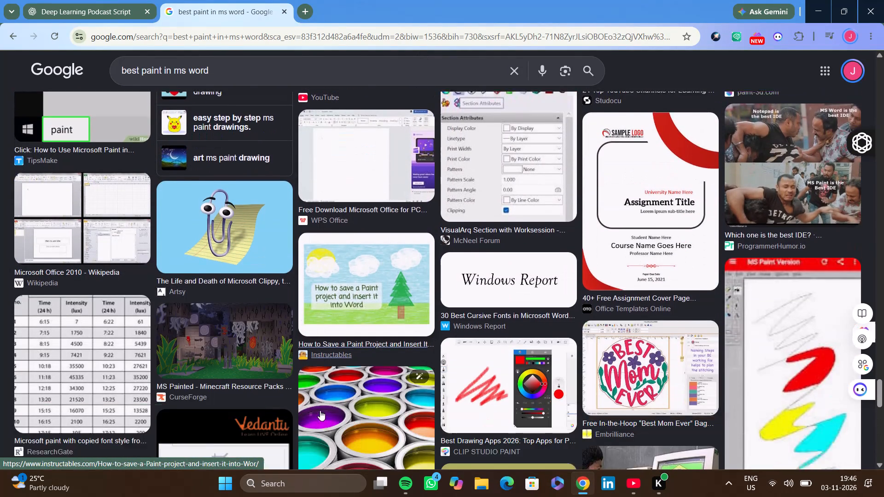
{"action": "scroll", "coordinate": [320, 410], "scroll_direction": "down", "scroll_amount": 4}
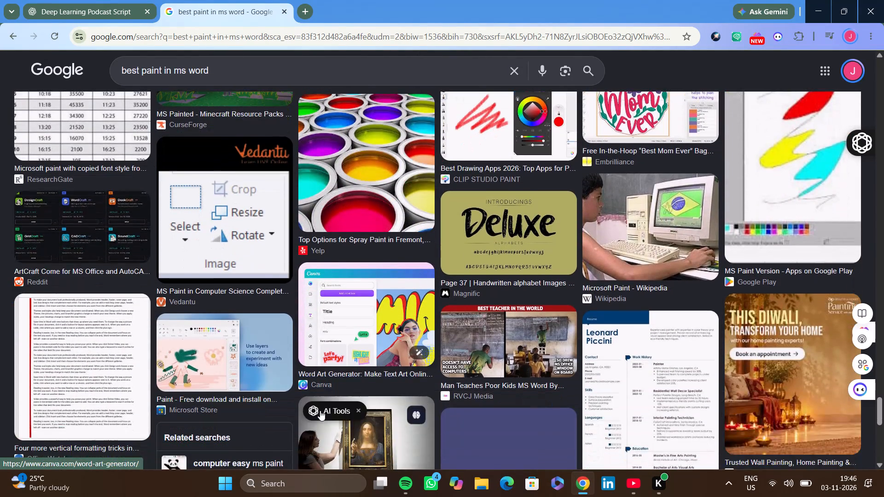
{"action": "scroll", "coordinate": [320, 410], "scroll_direction": "down", "scroll_amount": 3}
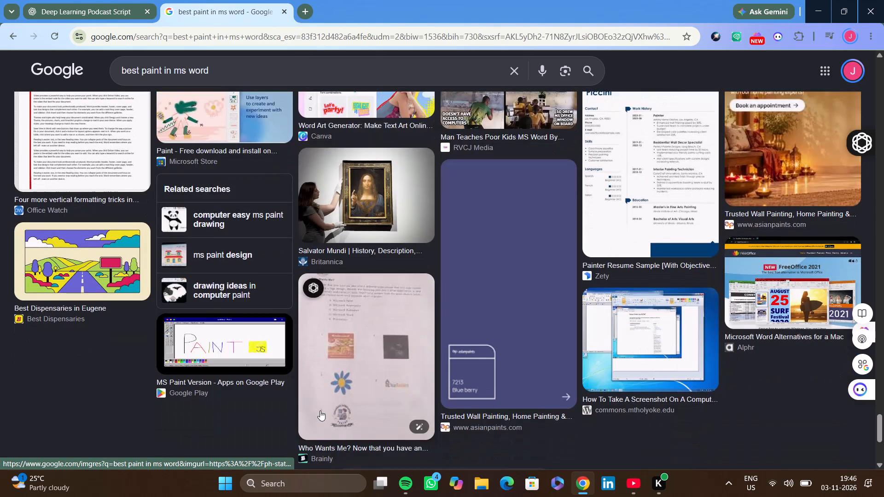
{"action": "scroll", "coordinate": [320, 410], "scroll_direction": "down", "scroll_amount": 1}
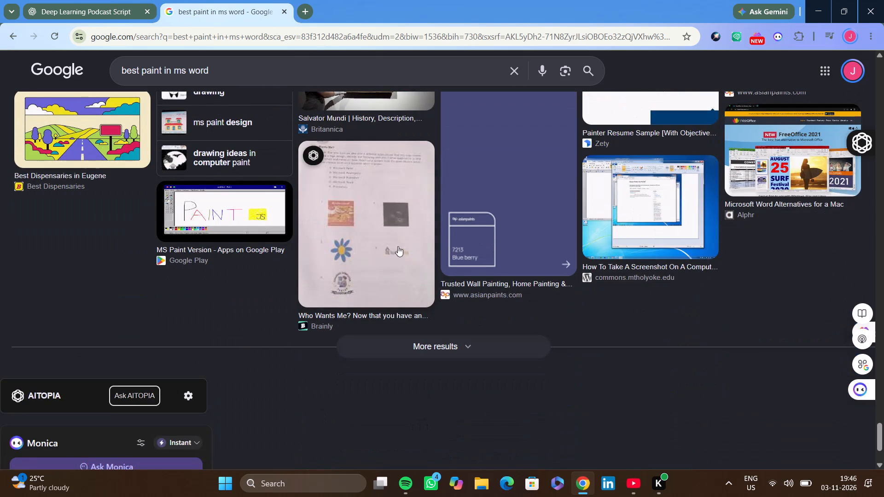
{"action": "scroll", "coordinate": [418, 186], "scroll_direction": "up", "scroll_amount": 6}
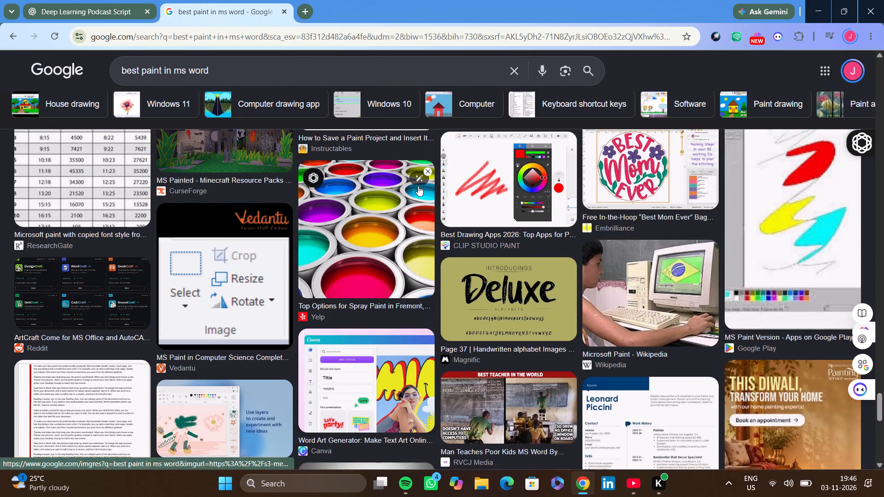
{"action": "scroll", "coordinate": [418, 186], "scroll_direction": "up", "scroll_amount": 5}
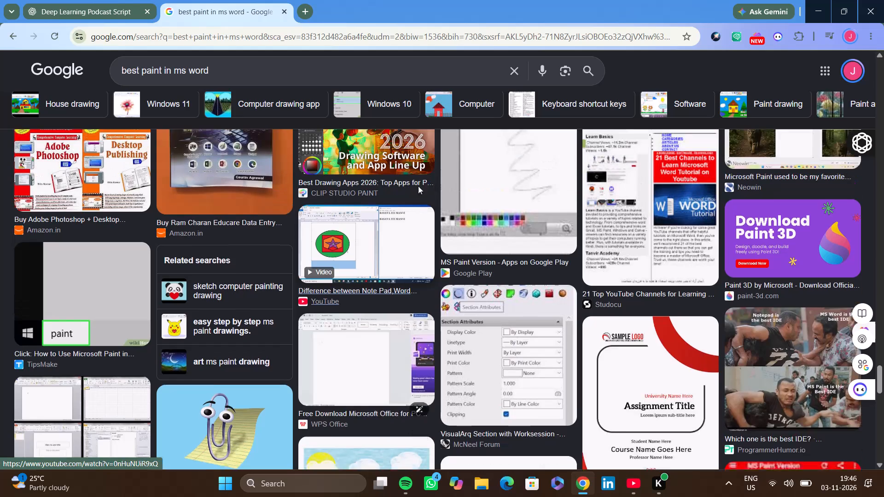
{"action": "scroll", "coordinate": [418, 186], "scroll_direction": "up", "scroll_amount": 1}
{"action": "scroll", "coordinate": [588, 138], "scroll_direction": "up", "scroll_amount": 4}
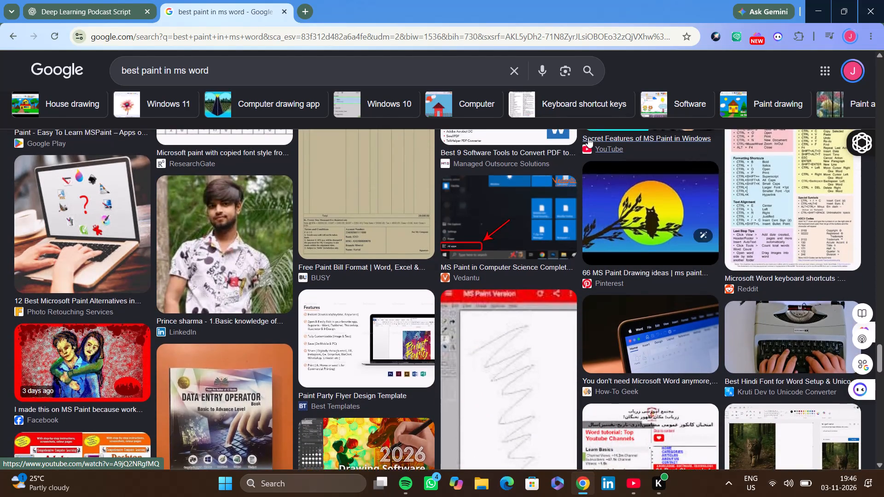
{"action": "scroll", "coordinate": [588, 138], "scroll_direction": "up", "scroll_amount": 1}
{"action": "scroll", "coordinate": [637, 285], "scroll_direction": "up", "scroll_amount": 1}
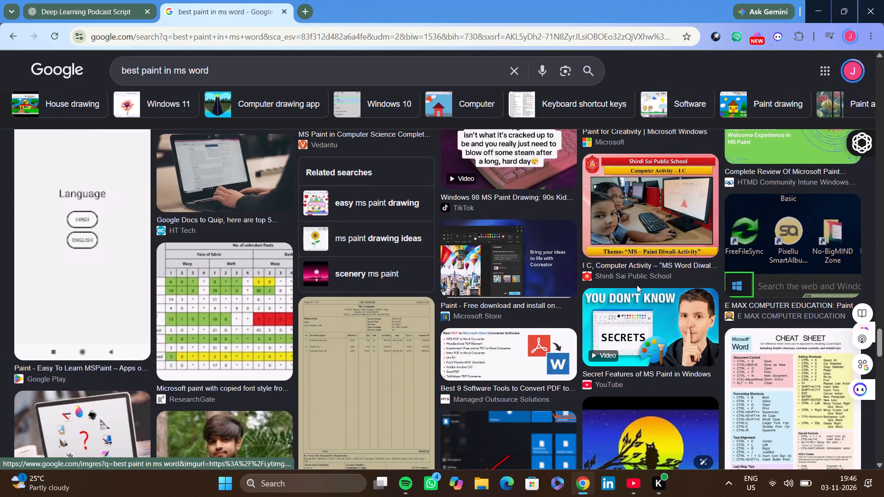
{"action": "scroll", "coordinate": [637, 285], "scroll_direction": "up", "scroll_amount": 4}
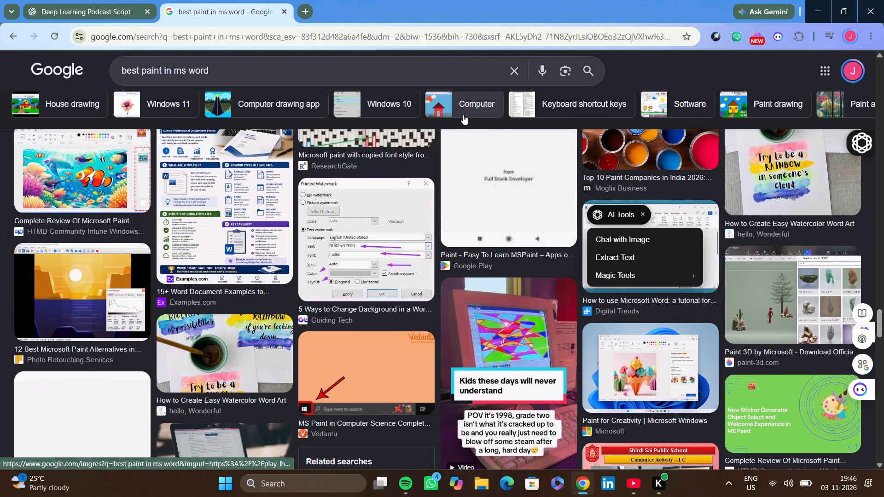
Narrow the image results with the Computer filter and look through them for an MS Paint drawing idea.
{"action": "left_click", "coordinate": [463, 115]}
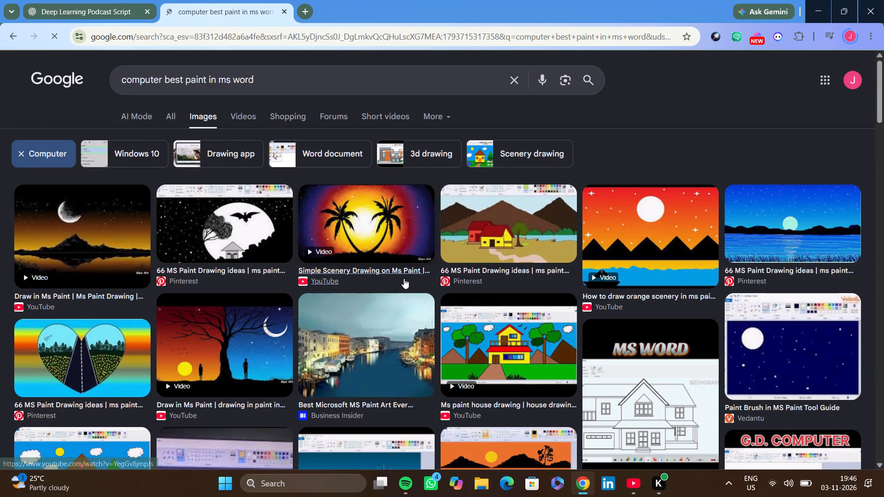
{"action": "scroll", "coordinate": [404, 278], "scroll_direction": "down", "scroll_amount": 6}
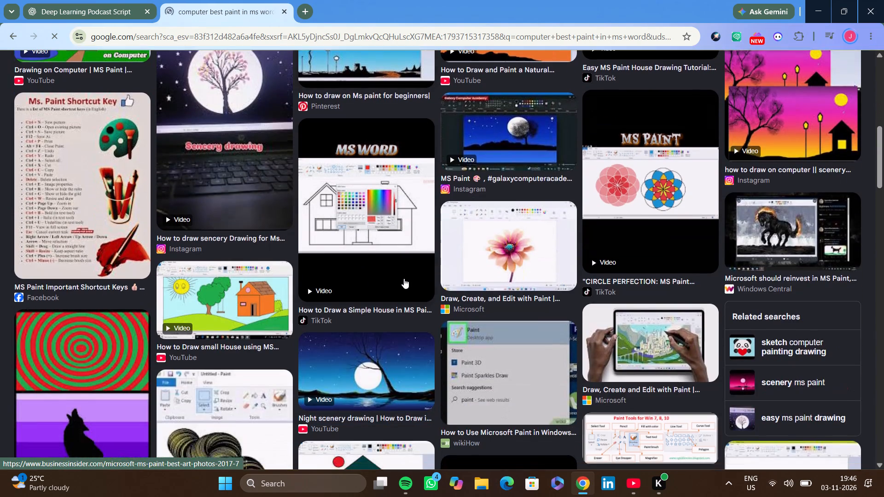
{"action": "scroll", "coordinate": [404, 278], "scroll_direction": "down", "scroll_amount": 4}
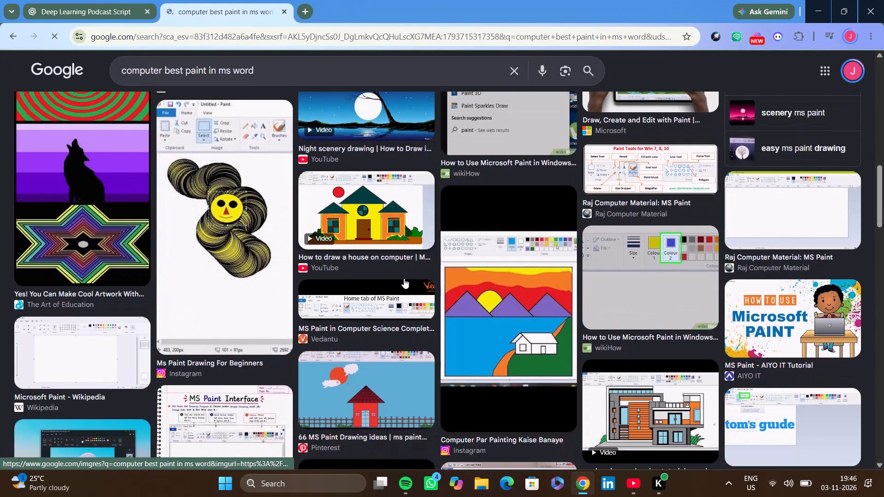
{"action": "scroll", "coordinate": [404, 278], "scroll_direction": "down", "scroll_amount": 1}
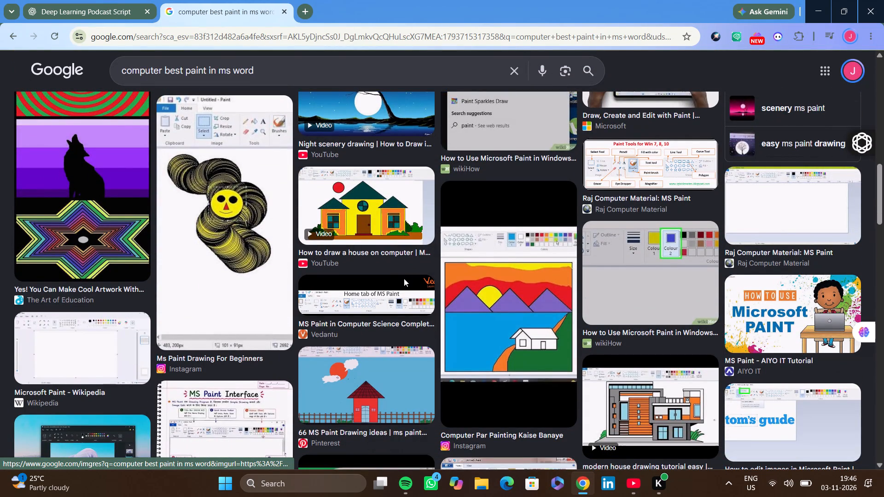
{"action": "scroll", "coordinate": [390, 274], "scroll_direction": "down", "scroll_amount": 1}
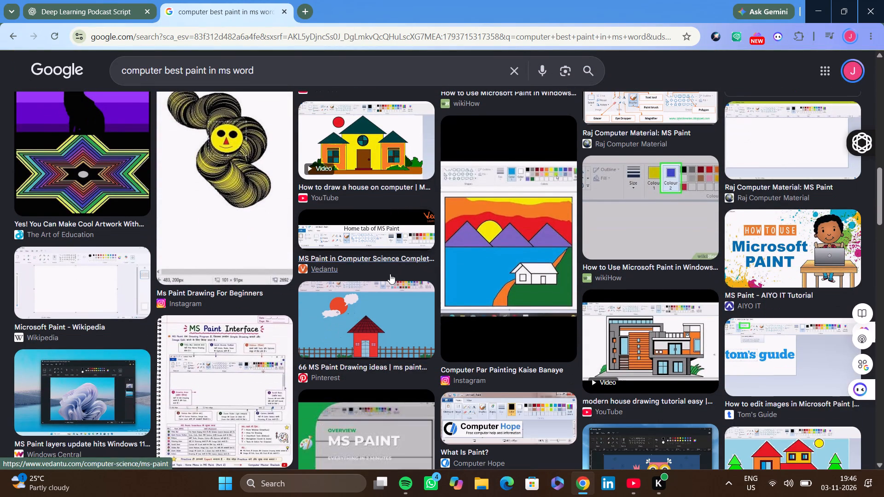
{"action": "scroll", "coordinate": [390, 274], "scroll_direction": "down", "scroll_amount": 5}
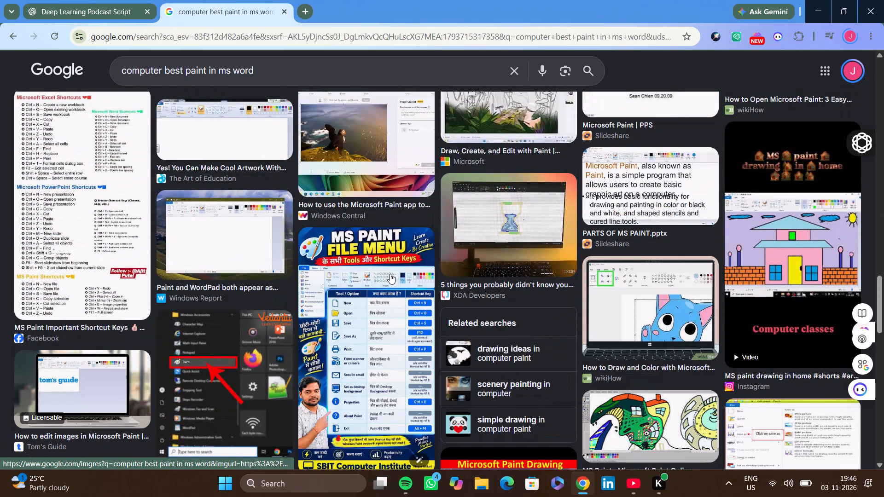
{"action": "scroll", "coordinate": [401, 367], "scroll_direction": "down", "scroll_amount": 4}
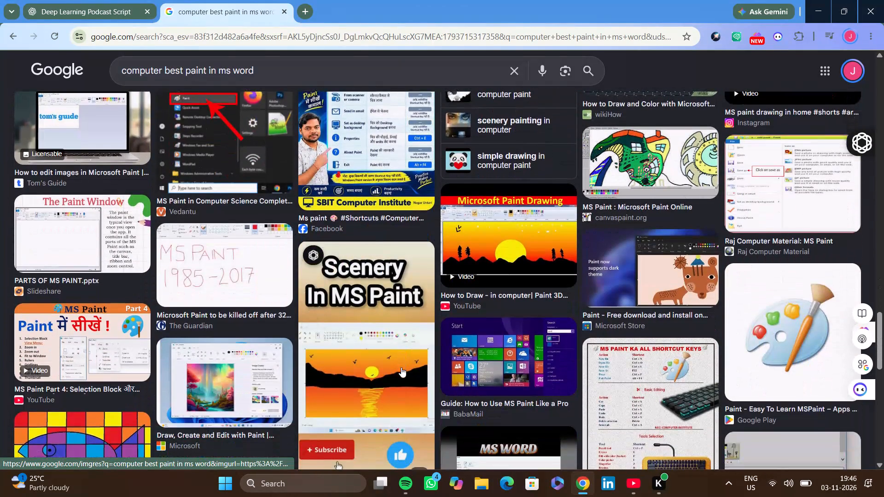
{"action": "scroll", "coordinate": [401, 367], "scroll_direction": "down", "scroll_amount": 4}
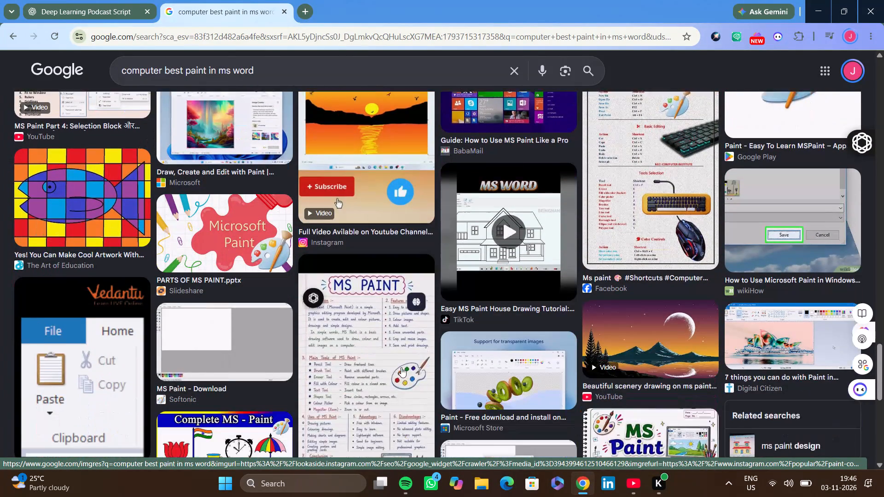
{"action": "scroll", "coordinate": [401, 367], "scroll_direction": "down", "scroll_amount": 5}
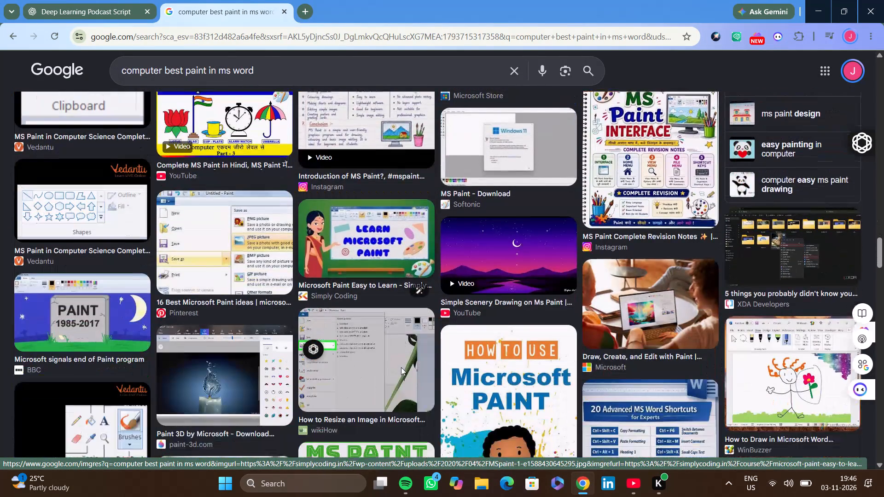
{"action": "scroll", "coordinate": [401, 367], "scroll_direction": "down", "scroll_amount": 5}
Open the preview of the paint-3d.com image showing a water-drop flame on a candle.
{"action": "scroll", "coordinate": [401, 367], "scroll_direction": "up", "scroll_amount": 1}
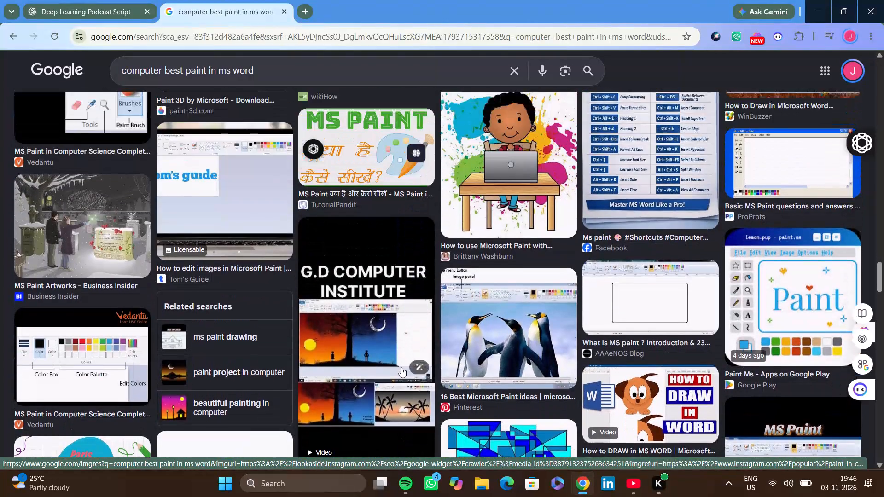
{"action": "scroll", "coordinate": [401, 367], "scroll_direction": "up", "scroll_amount": 3}
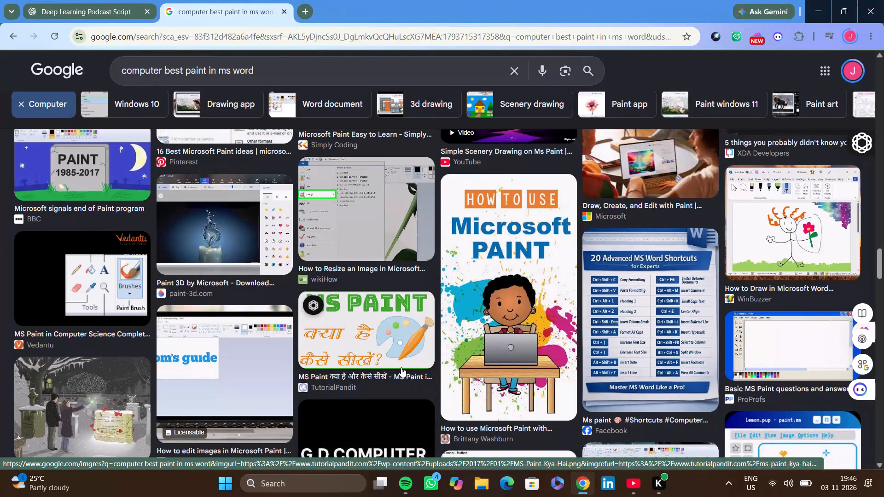
{"action": "scroll", "coordinate": [401, 367], "scroll_direction": "up", "scroll_amount": 1}
{"action": "left_click", "coordinate": [208, 274]}
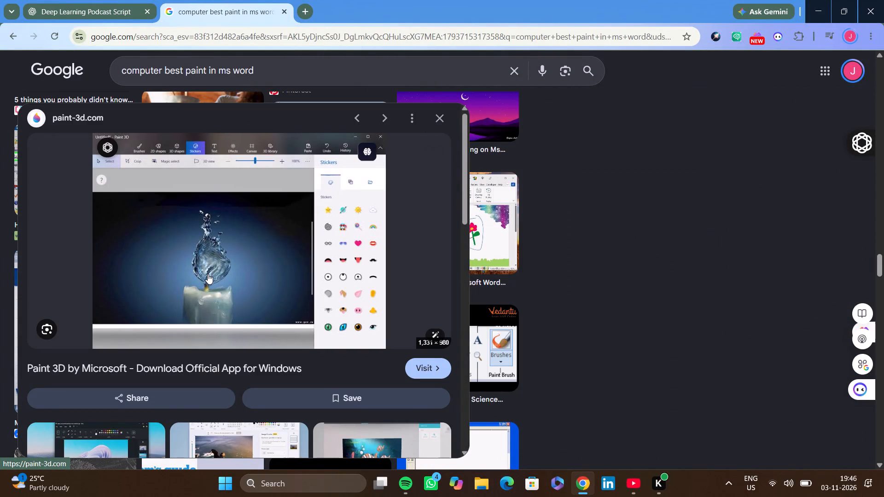
Close the preview of the water-drop candle image and return to the image results.
{"action": "left_click", "coordinate": [443, 118]}
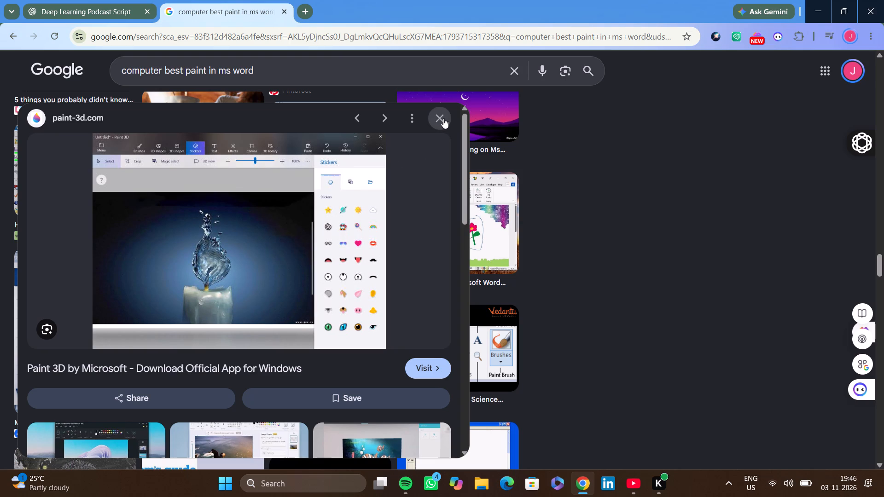
{"action": "scroll", "coordinate": [557, 282], "scroll_direction": "down", "scroll_amount": 3}
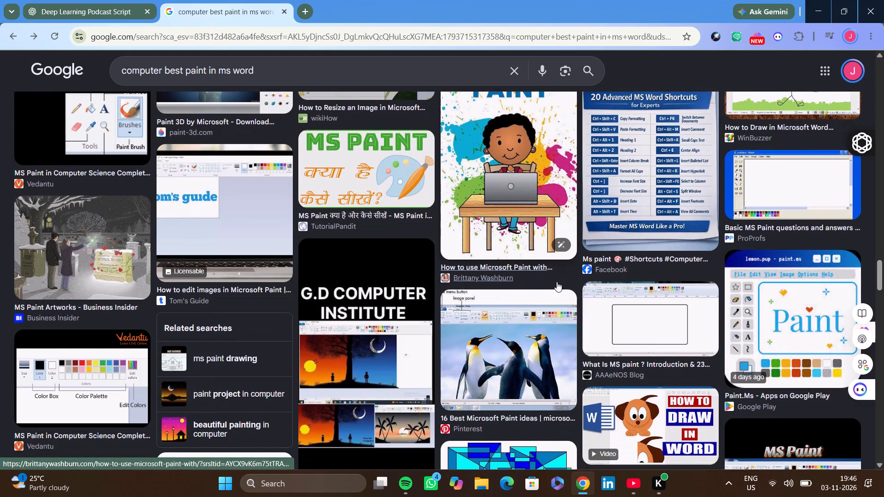
Search Windows for "3d paint", then return to the image results.
{"action": "left_click", "coordinate": [304, 484]}
{"action": "type", "text": "3d paint"}
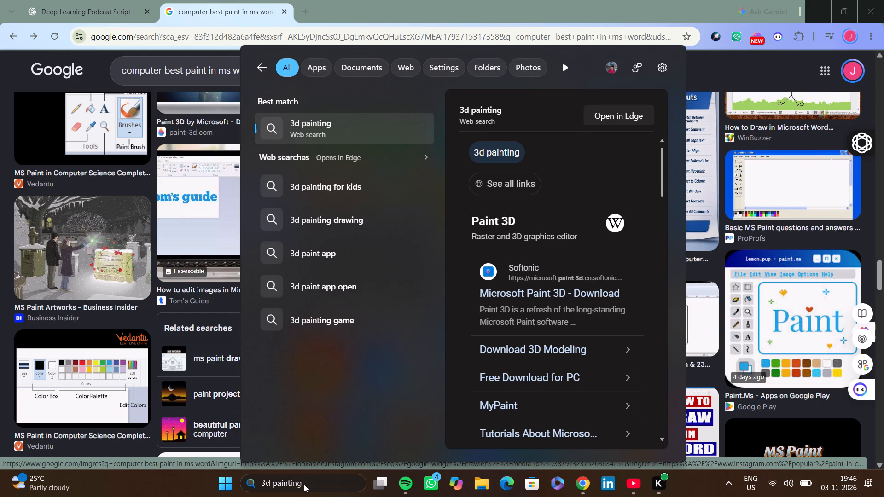
{"action": "left_click", "coordinate": [718, 85]}
Look further through the "computer best paint in ms word" image results for an MS Paint drawing idea.
{"action": "scroll", "coordinate": [454, 376], "scroll_direction": "down", "scroll_amount": 1}
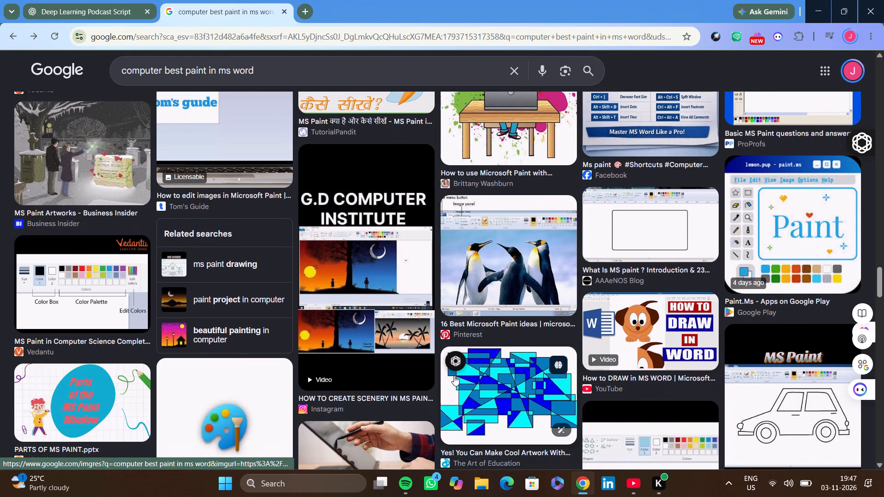
{"action": "scroll", "coordinate": [454, 376], "scroll_direction": "down", "scroll_amount": 3}
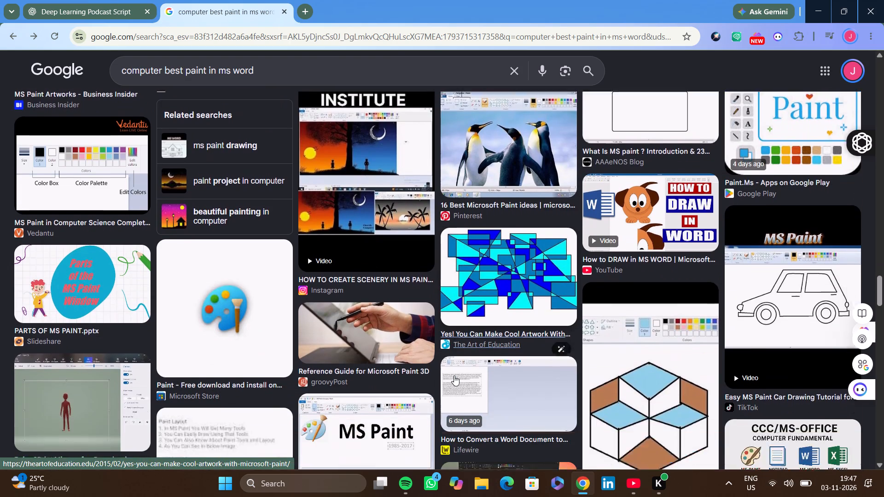
{"action": "scroll", "coordinate": [454, 376], "scroll_direction": "down", "scroll_amount": 1}
{"action": "scroll", "coordinate": [454, 376], "scroll_direction": "up", "scroll_amount": 1}
{"action": "scroll", "coordinate": [454, 376], "scroll_direction": "down", "scroll_amount": 1}
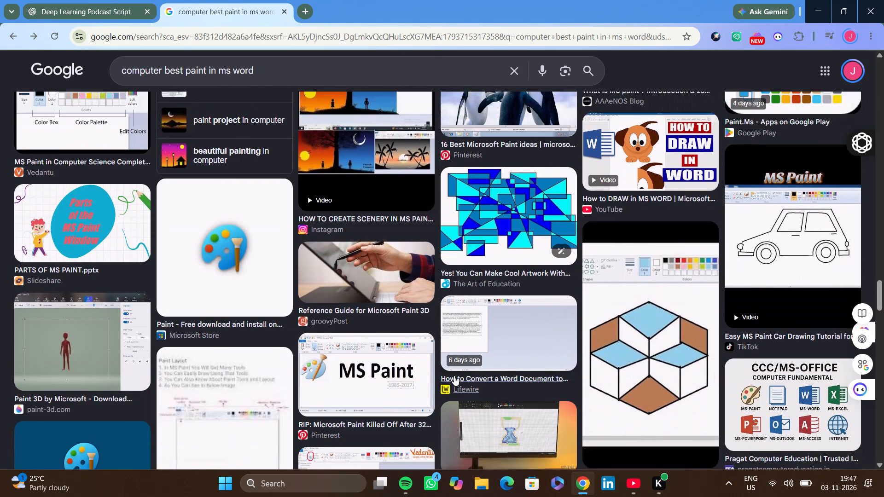
{"action": "scroll", "coordinate": [454, 376], "scroll_direction": "down", "scroll_amount": 5}
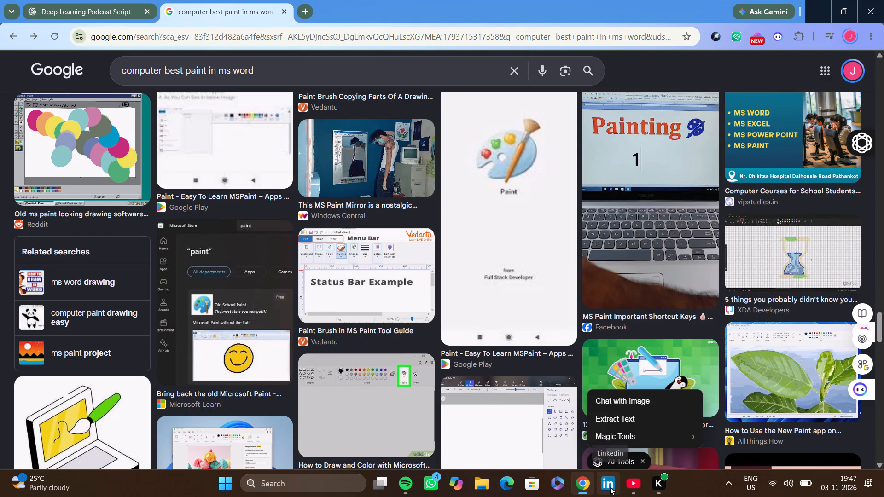
Find the Paint app through Windows search and open it with a blank canvas.
{"action": "left_click", "coordinate": [325, 481]}
{"action": "type", "text": "paint"}
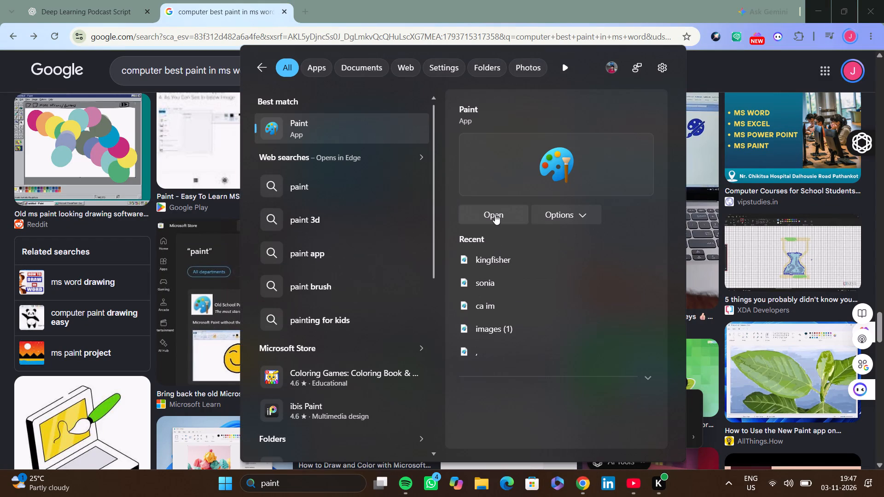
{"action": "left_click", "coordinate": [495, 214]}
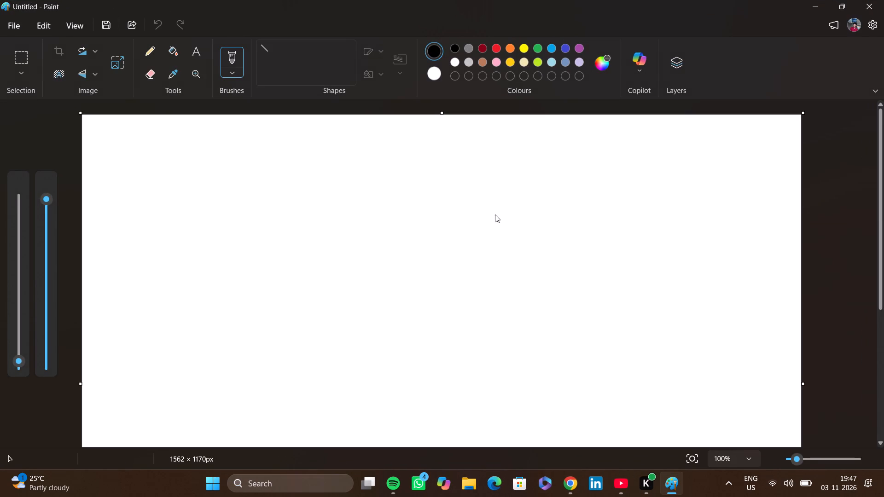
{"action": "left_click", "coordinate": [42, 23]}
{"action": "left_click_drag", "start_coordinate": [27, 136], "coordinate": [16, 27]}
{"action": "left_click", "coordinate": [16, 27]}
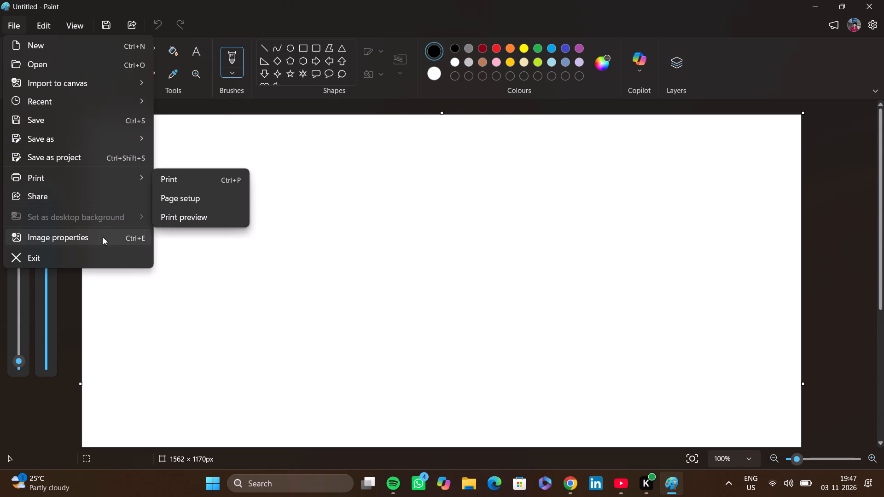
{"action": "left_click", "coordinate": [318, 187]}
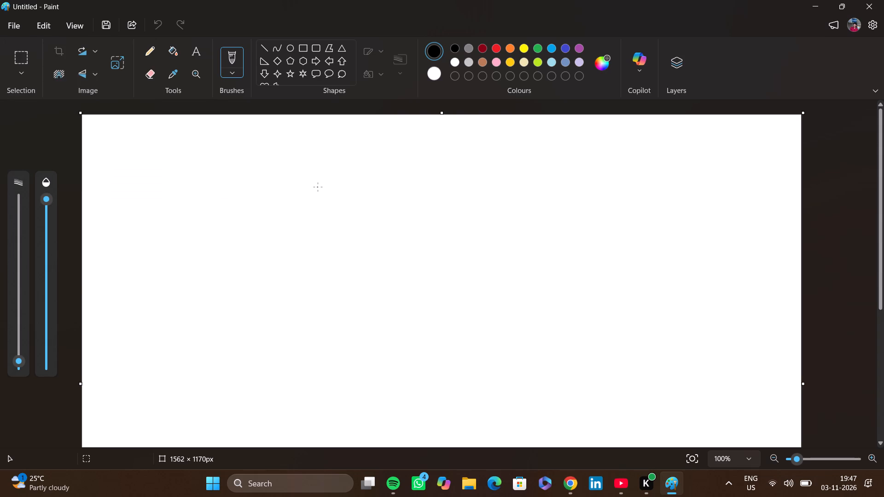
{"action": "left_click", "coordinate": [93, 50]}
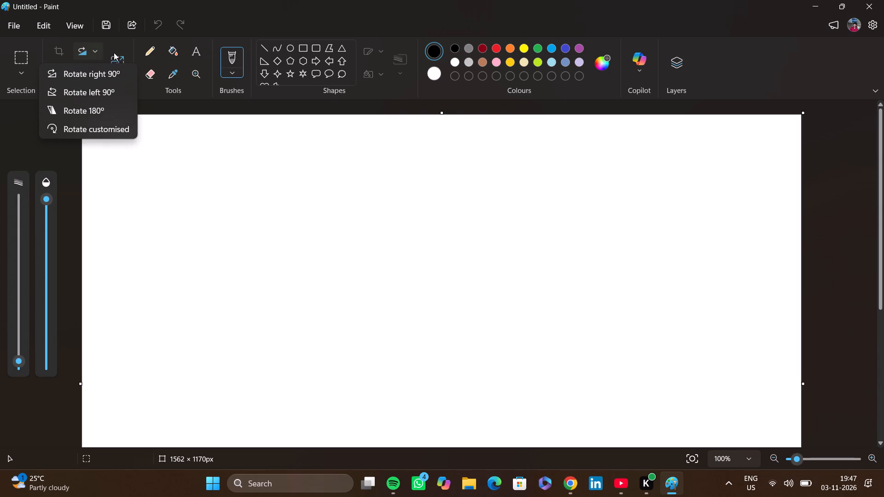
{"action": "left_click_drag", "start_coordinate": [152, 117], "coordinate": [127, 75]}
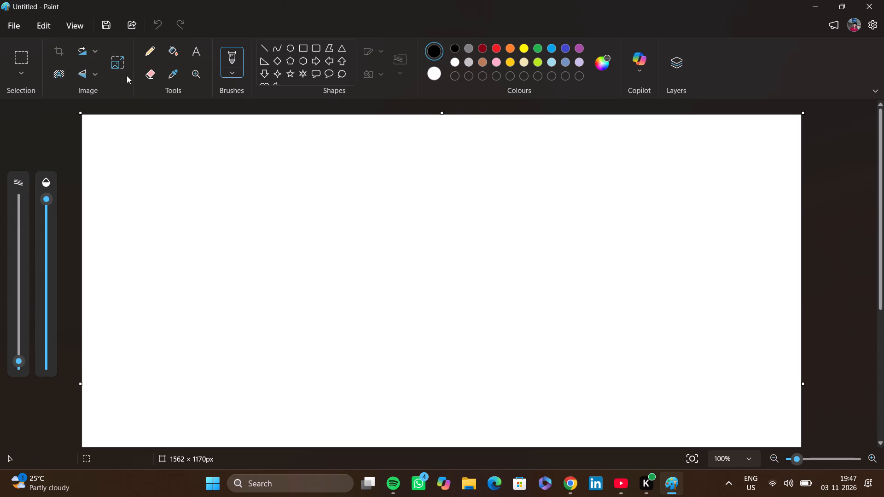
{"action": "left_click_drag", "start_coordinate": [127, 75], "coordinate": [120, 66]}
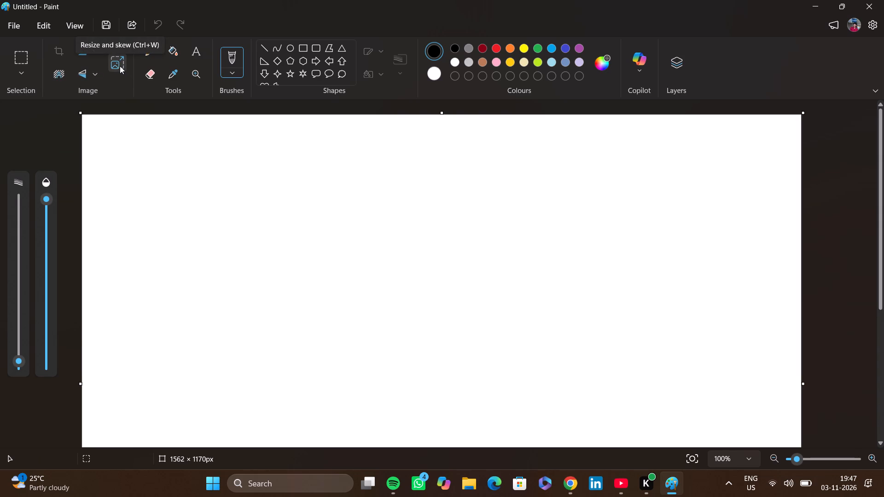
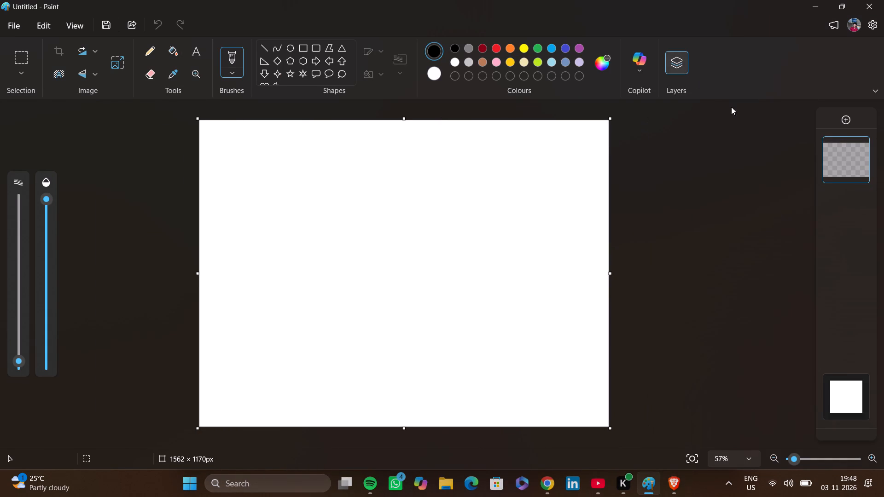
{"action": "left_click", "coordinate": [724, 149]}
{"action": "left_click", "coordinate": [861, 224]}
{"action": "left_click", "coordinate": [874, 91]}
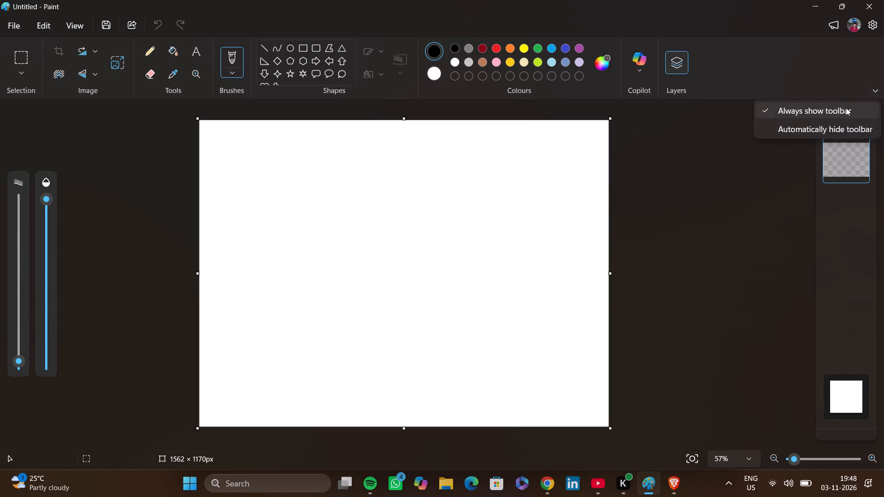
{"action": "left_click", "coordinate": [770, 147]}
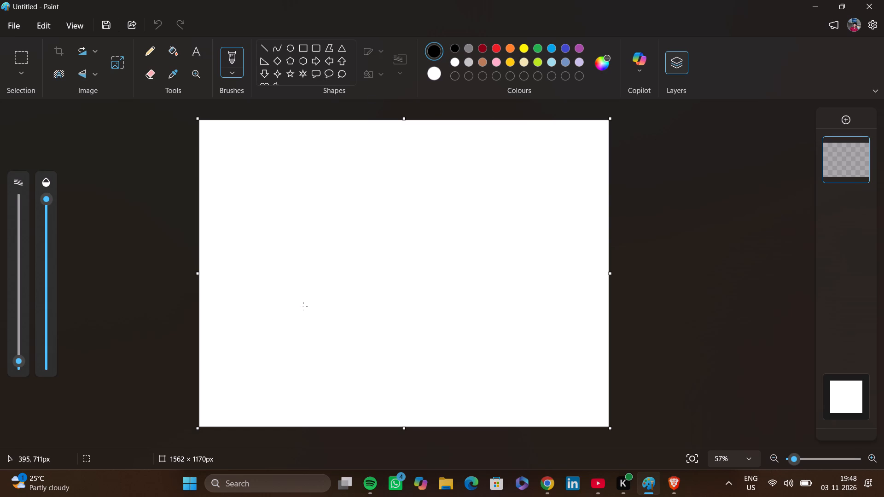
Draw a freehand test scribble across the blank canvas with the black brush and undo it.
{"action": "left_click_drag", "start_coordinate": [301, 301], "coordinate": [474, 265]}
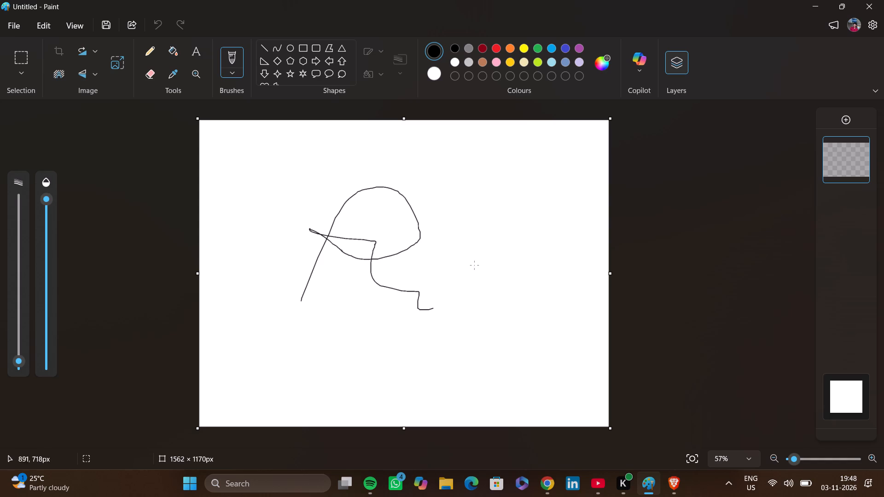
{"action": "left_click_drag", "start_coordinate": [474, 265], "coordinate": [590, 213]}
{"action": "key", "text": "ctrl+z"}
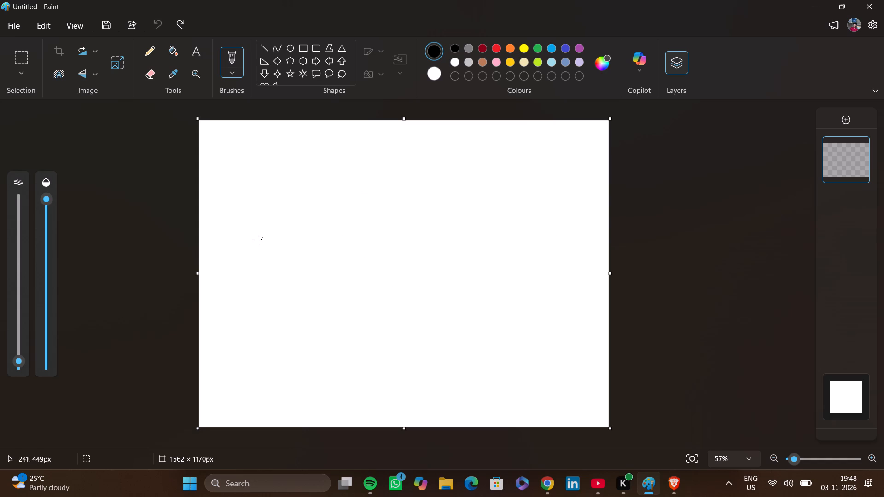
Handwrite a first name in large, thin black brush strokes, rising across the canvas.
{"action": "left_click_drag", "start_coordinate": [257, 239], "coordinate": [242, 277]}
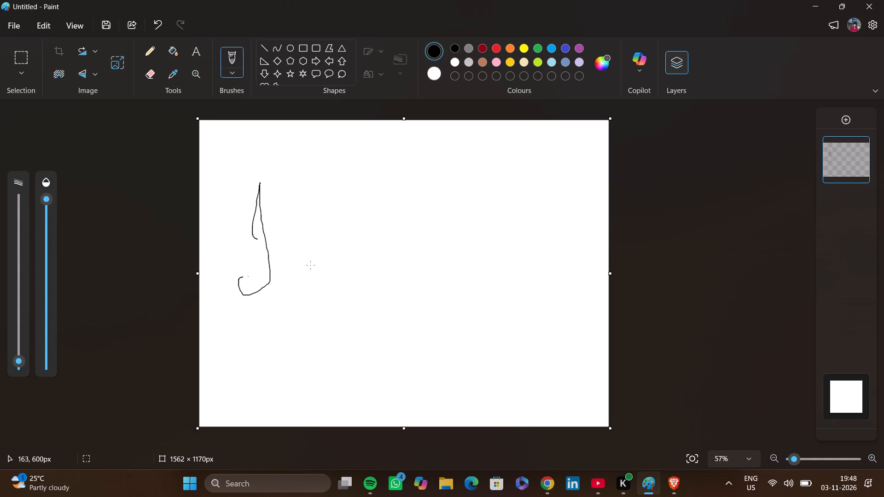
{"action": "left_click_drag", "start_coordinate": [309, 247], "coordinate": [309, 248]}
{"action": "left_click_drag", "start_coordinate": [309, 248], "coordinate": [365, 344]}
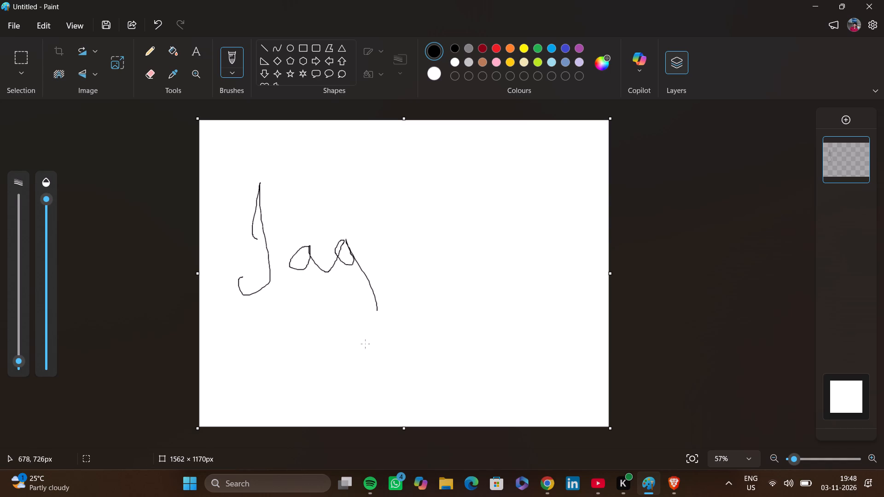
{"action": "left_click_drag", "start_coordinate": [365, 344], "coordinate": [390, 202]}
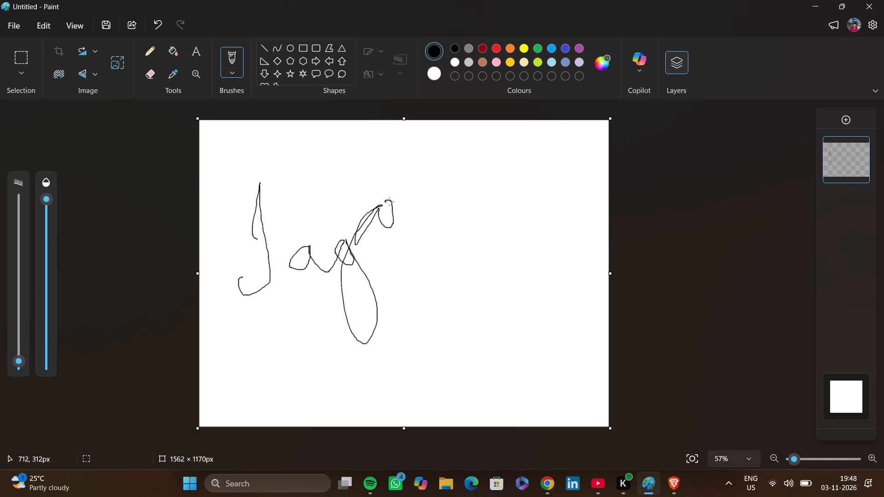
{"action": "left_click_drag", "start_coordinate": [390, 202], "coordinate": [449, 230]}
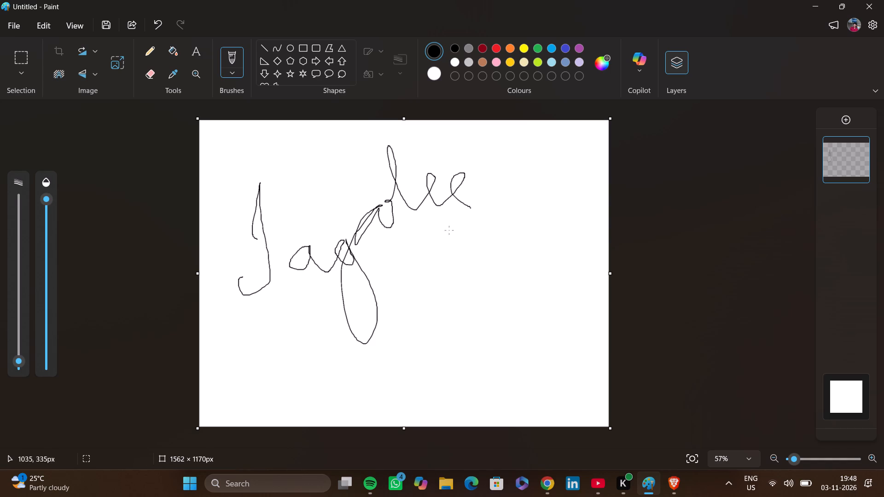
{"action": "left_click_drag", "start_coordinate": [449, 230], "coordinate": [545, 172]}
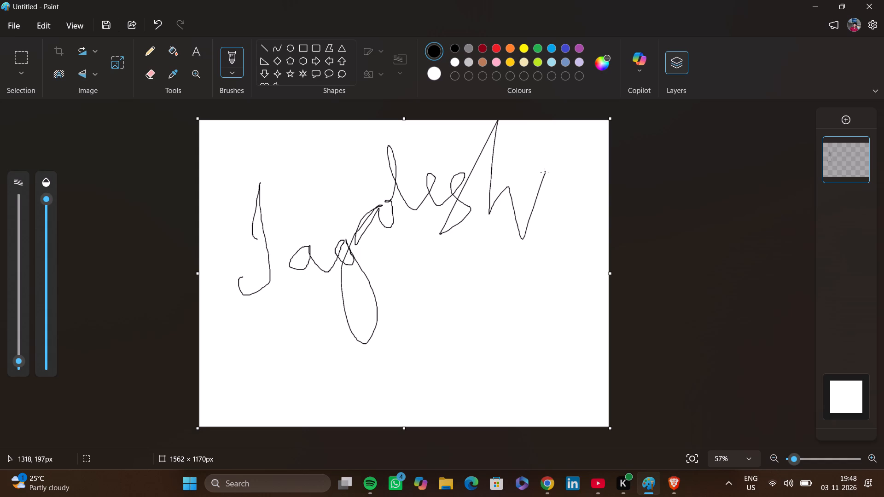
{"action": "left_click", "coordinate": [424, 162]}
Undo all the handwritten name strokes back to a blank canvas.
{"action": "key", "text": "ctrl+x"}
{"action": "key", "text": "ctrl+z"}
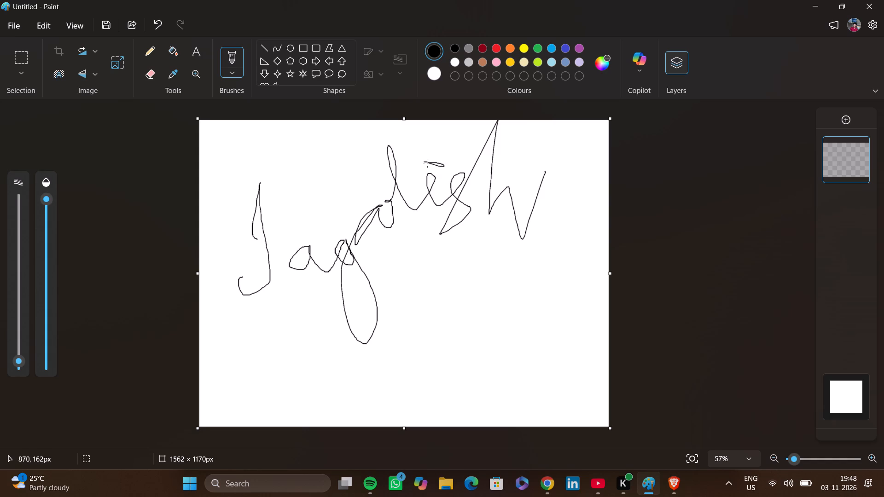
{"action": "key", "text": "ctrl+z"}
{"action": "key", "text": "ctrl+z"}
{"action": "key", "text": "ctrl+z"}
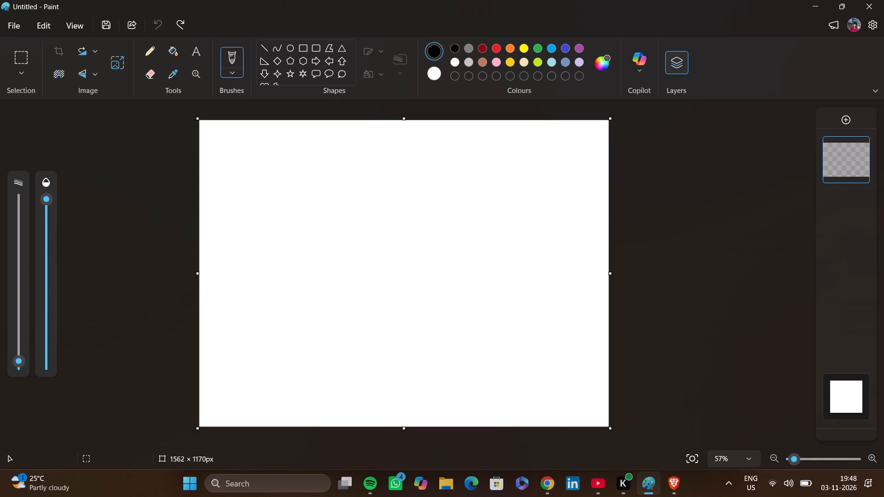
Switch to the Chrome browser.
{"action": "left_click", "coordinate": [544, 489]}
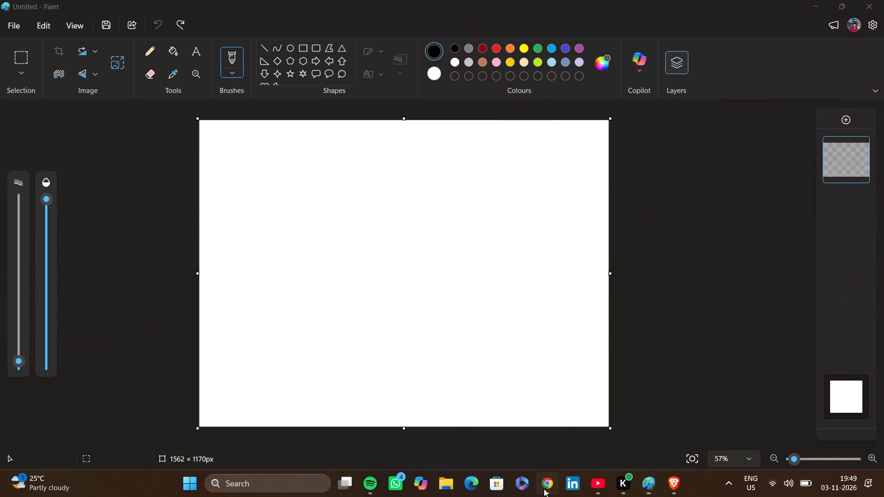
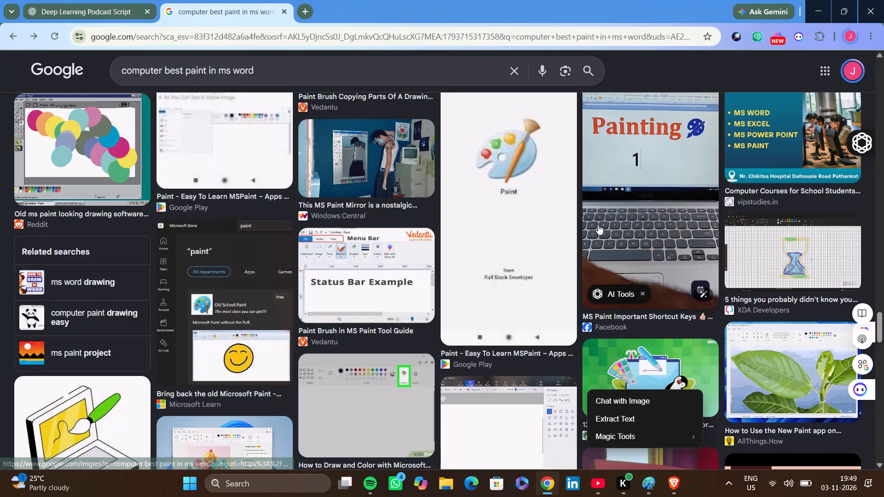
Look back through the image results for "computer best paint in ms word" for a drawing idea.
{"action": "scroll", "coordinate": [370, 192], "scroll_direction": "up", "scroll_amount": 1}
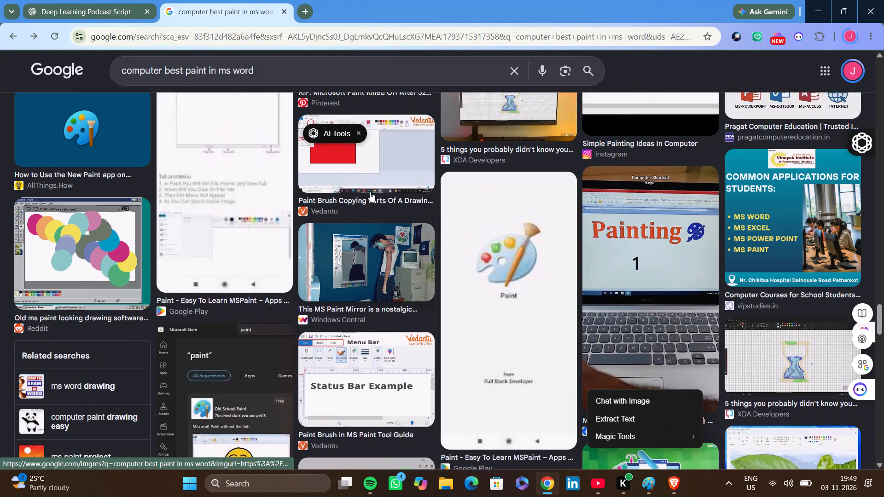
{"action": "scroll", "coordinate": [370, 192], "scroll_direction": "up", "scroll_amount": 5}
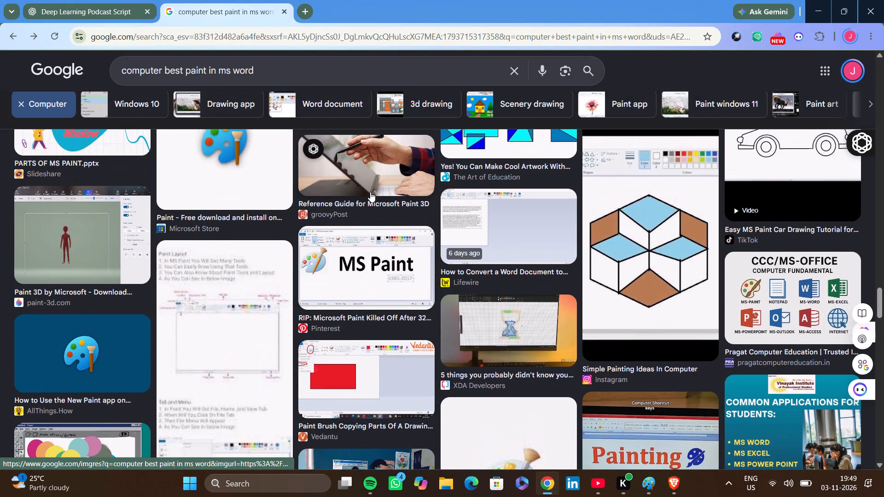
{"action": "scroll", "coordinate": [370, 192], "scroll_direction": "up", "scroll_amount": 9}
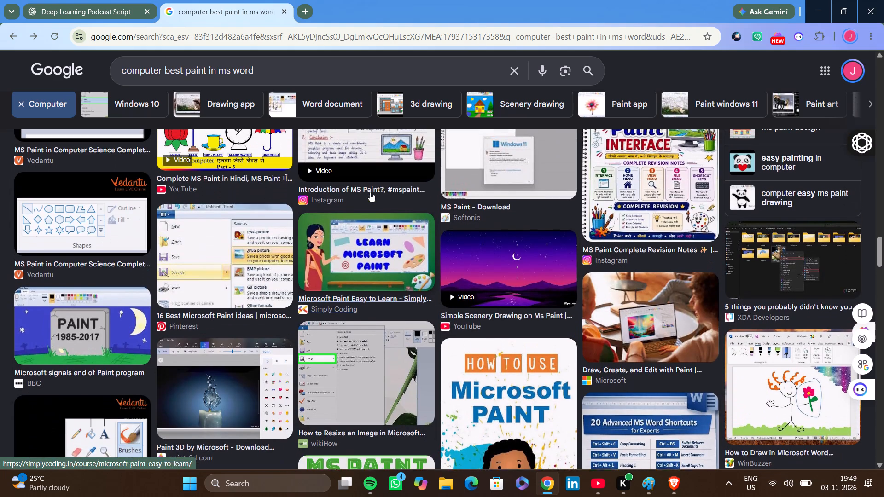
{"action": "scroll", "coordinate": [370, 192], "scroll_direction": "down", "scroll_amount": 2}
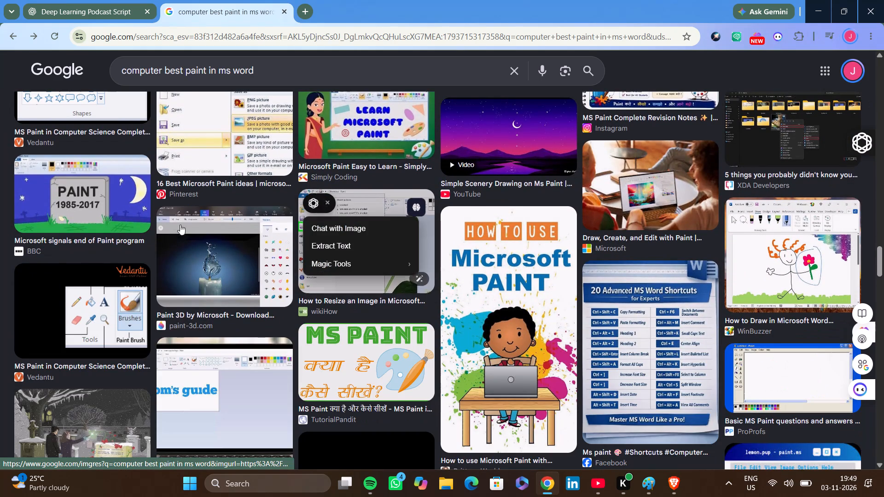
{"action": "scroll", "coordinate": [334, 247], "scroll_direction": "up", "scroll_amount": 2}
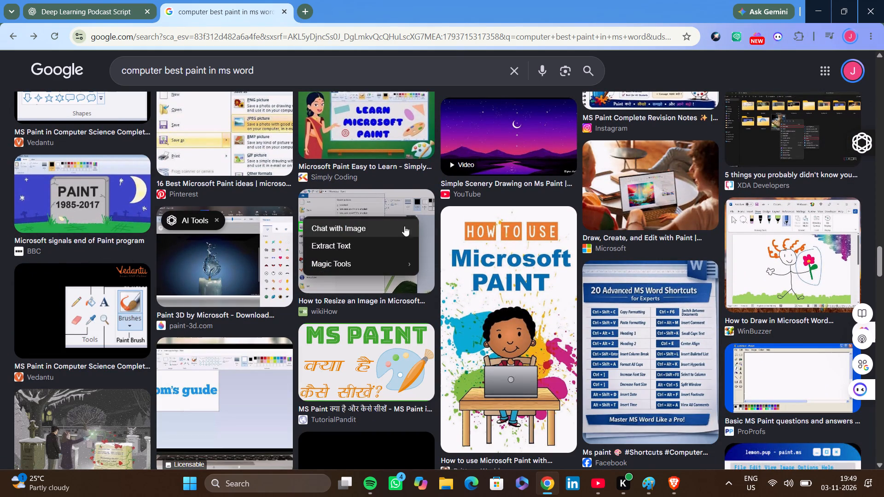
{"action": "scroll", "coordinate": [349, 228], "scroll_direction": "up", "scroll_amount": 3}
{"action": "scroll", "coordinate": [220, 135], "scroll_direction": "up", "scroll_amount": 2}
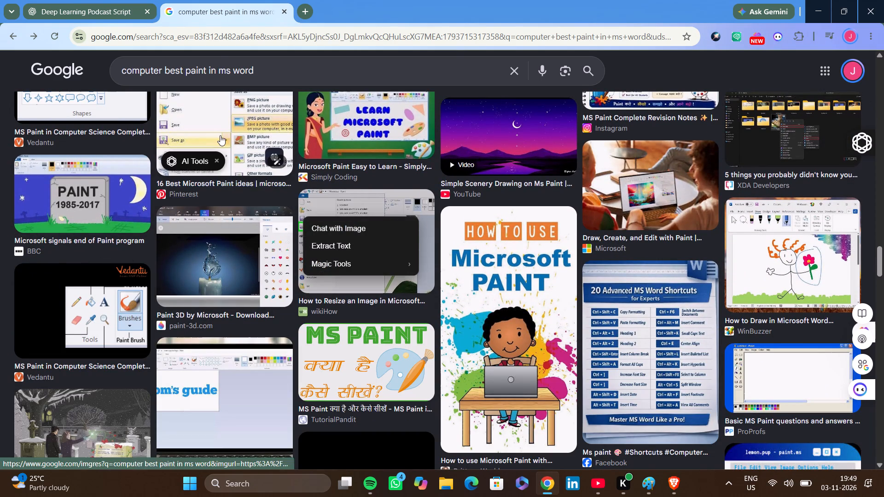
{"action": "scroll", "coordinate": [220, 135], "scroll_direction": "up", "scroll_amount": 6}
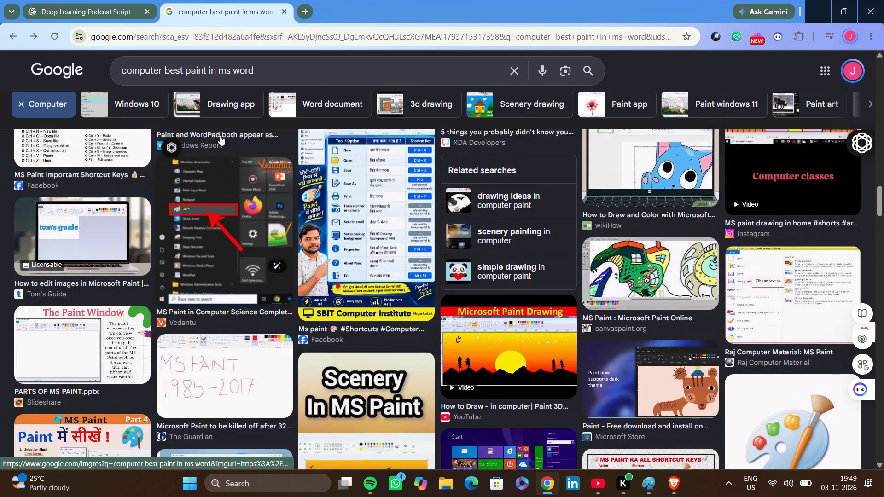
{"action": "scroll", "coordinate": [220, 135], "scroll_direction": "up", "scroll_amount": 8}
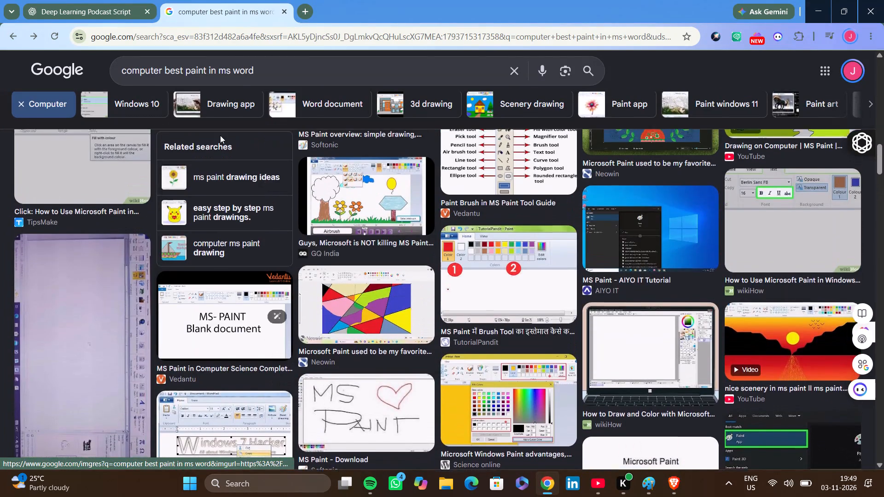
{"action": "scroll", "coordinate": [220, 135], "scroll_direction": "up", "scroll_amount": 8}
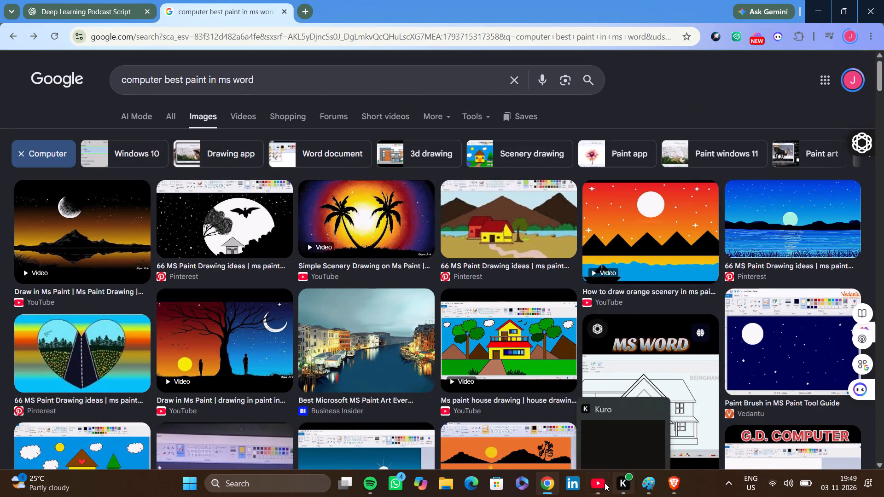
Switch to Paint and close the untitled drawing without saving it.
{"action": "left_click", "coordinate": [655, 483]}
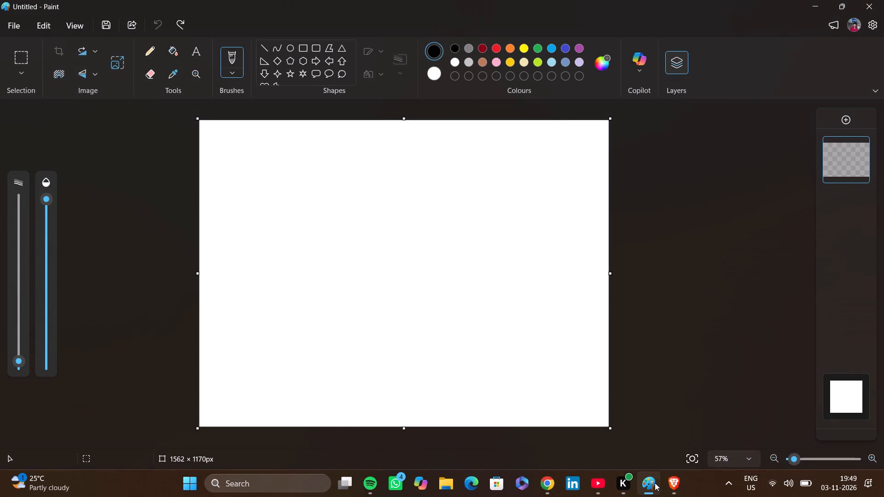
{"action": "left_click", "coordinate": [597, 392]}
{"action": "left_click", "coordinate": [871, 6]}
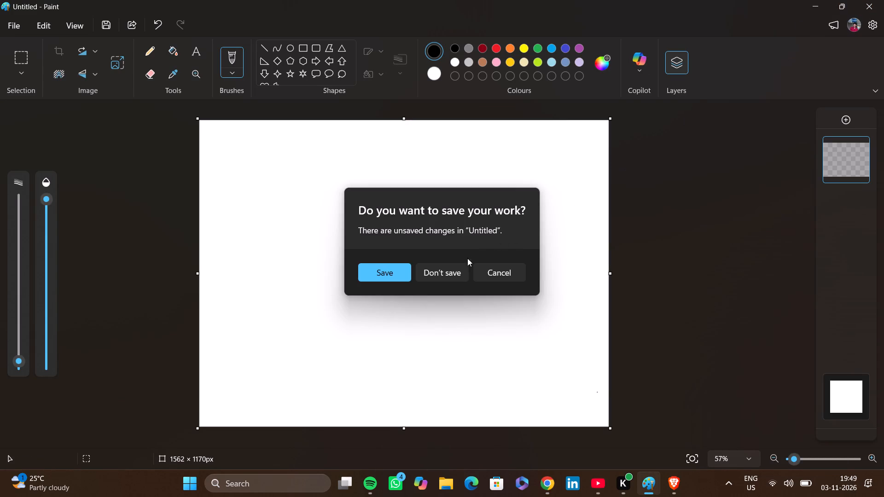
{"action": "left_click", "coordinate": [453, 271]}
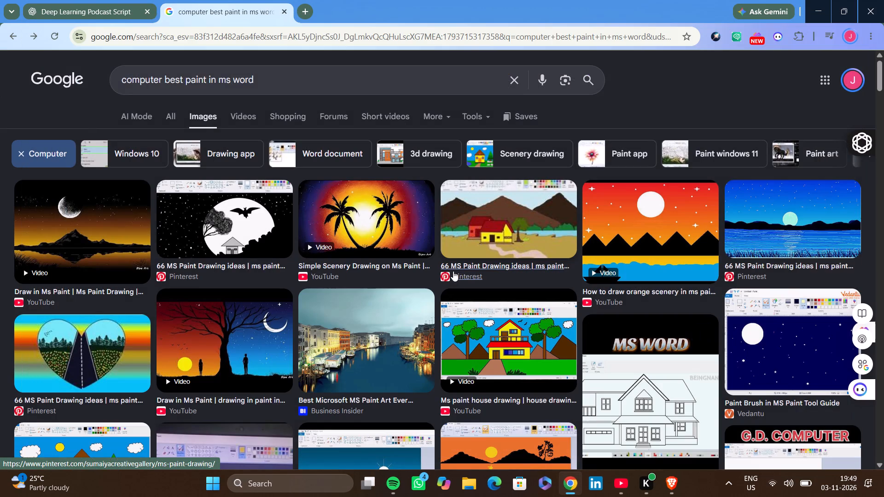
Close the Chrome window with the image results and the Brave window with the Microsoft 365 comparison page.
{"action": "left_click", "coordinate": [875, 8]}
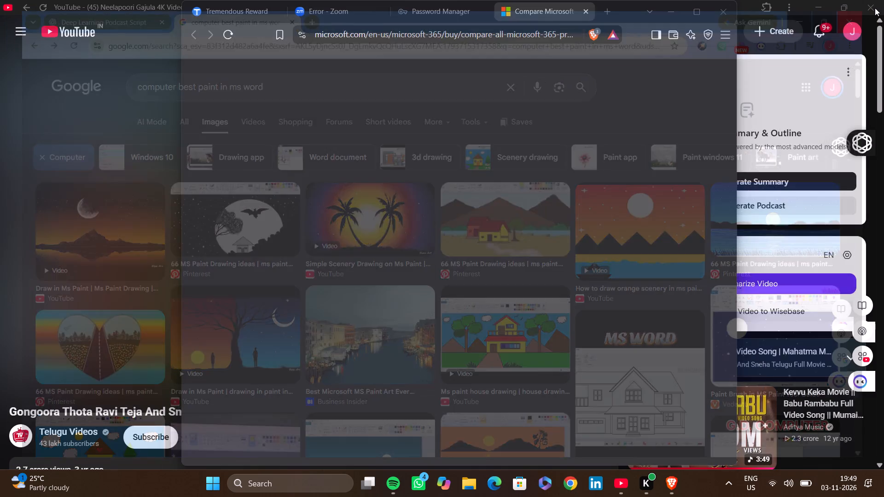
{"action": "left_click", "coordinate": [716, 12]}
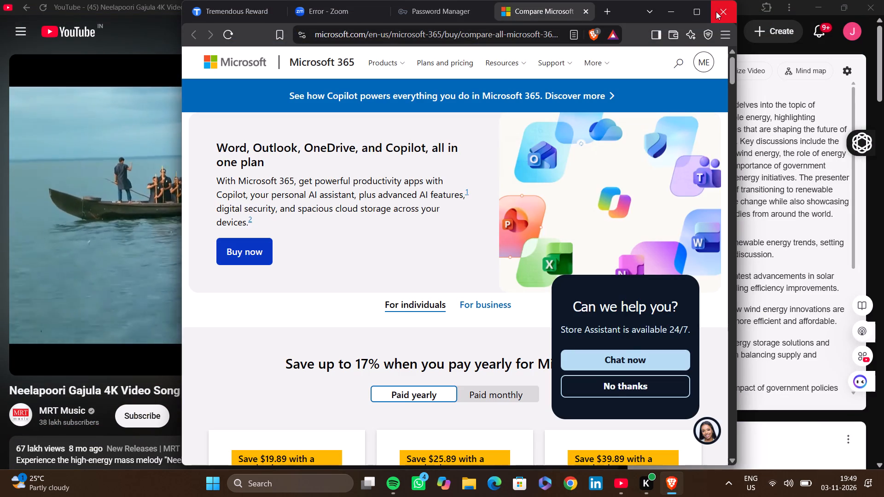